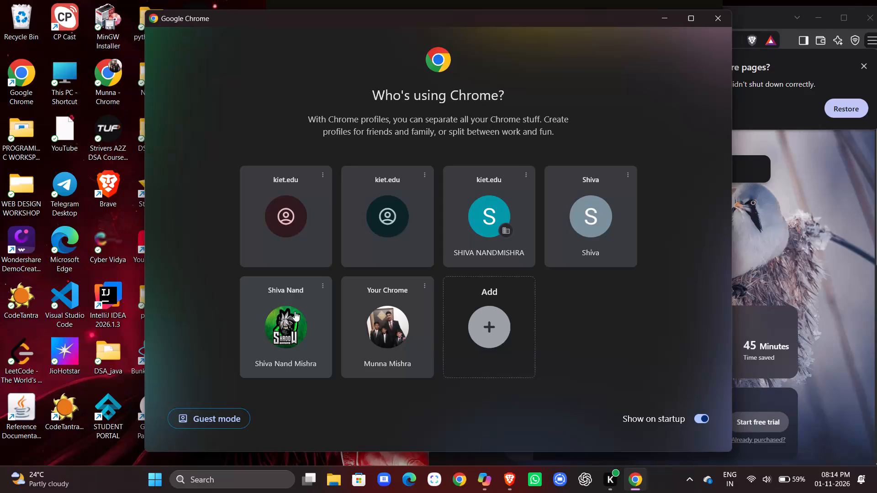
Open the browser profile with the green avatar and restore its previously open pages.
click(292, 319)
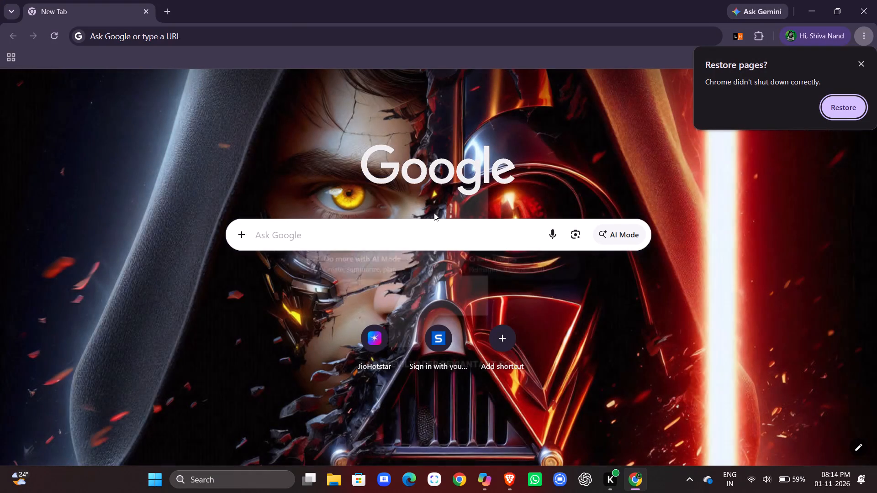
click(840, 114)
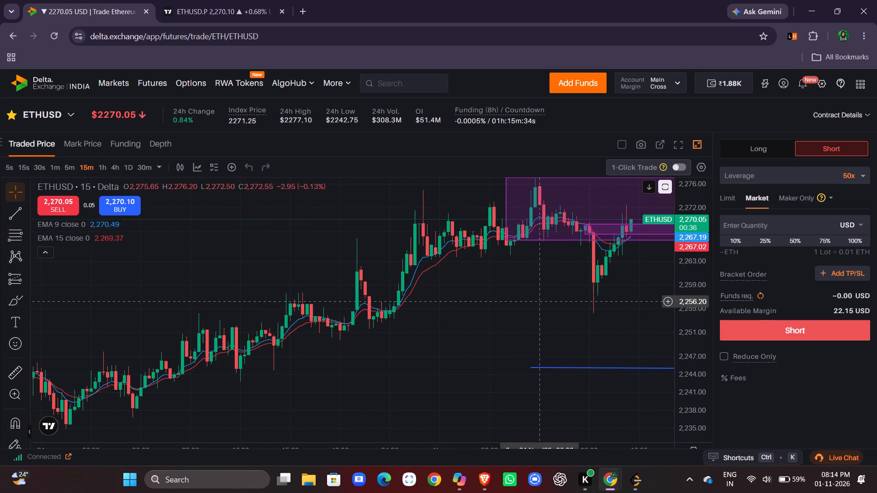
Switch the ETHUSD order form from Short to Long.
scroll(541, 297, left, 2)
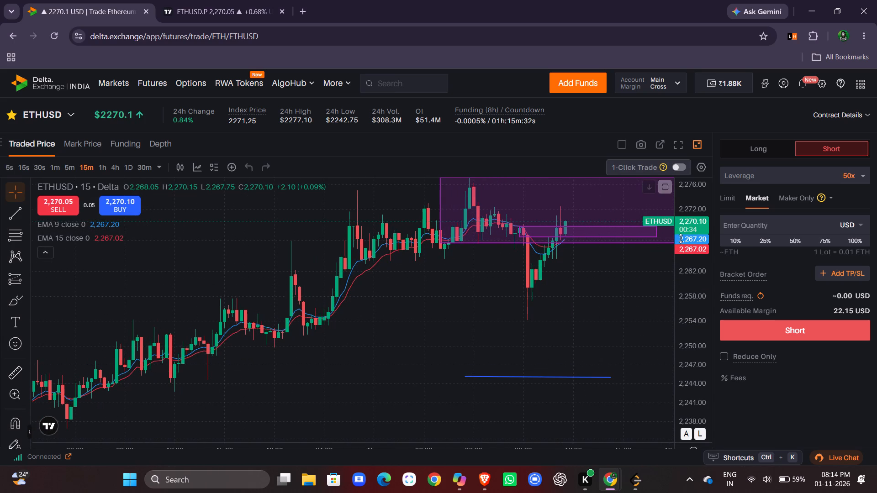
drag(684, 220, 693, 250)
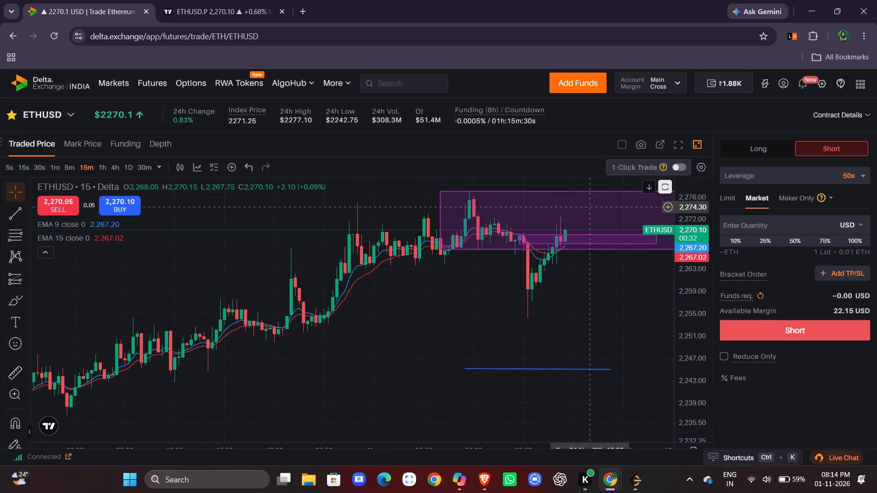
drag(706, 249, 713, 262)
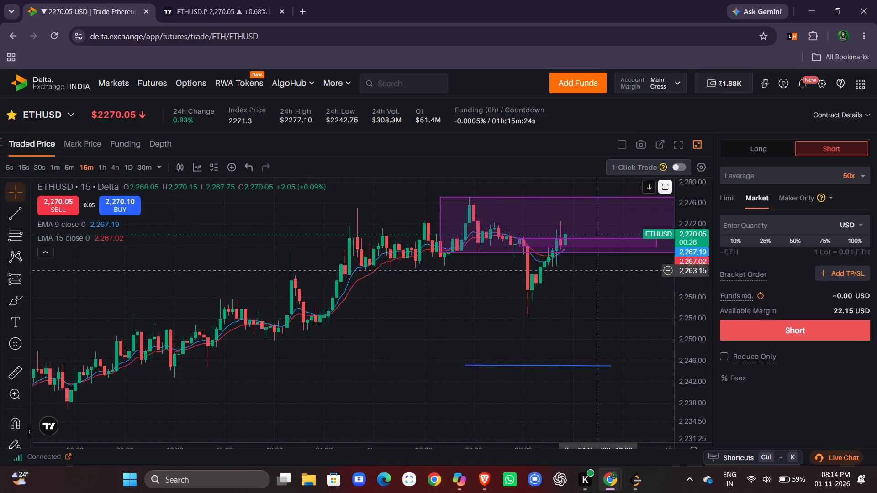
drag(681, 206, 683, 201)
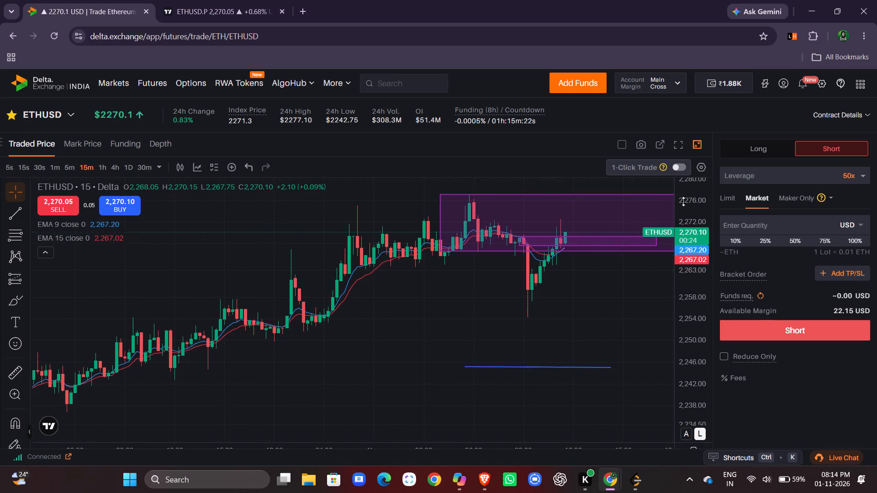
drag(683, 201, 687, 228)
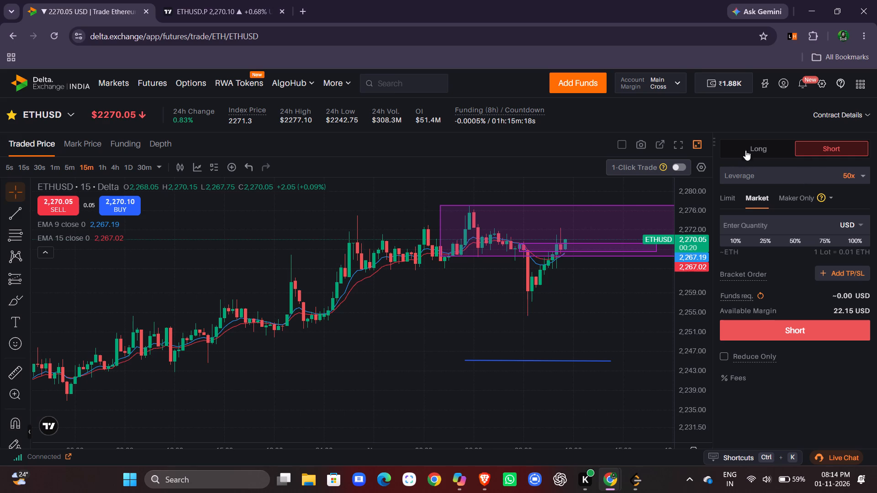
click(760, 144)
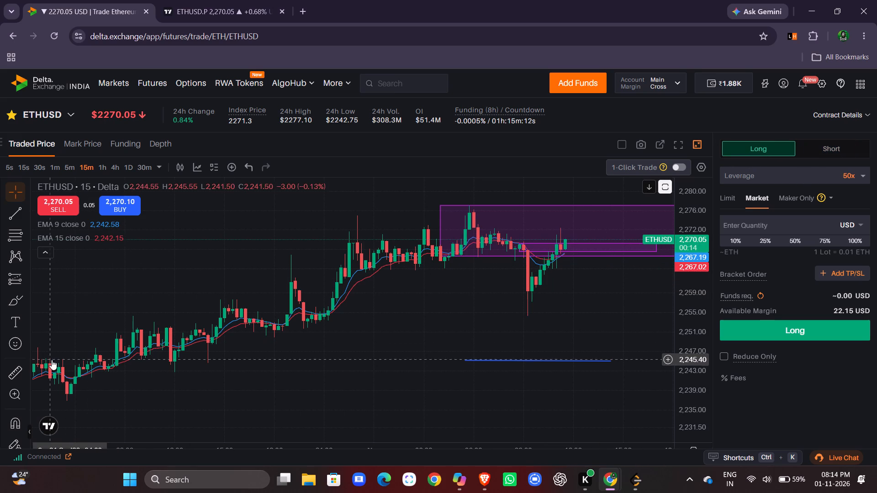
Measure the recent price drop on the 15-minute chart from about 2,267.80 down to about 2,259.95.
click(16, 367)
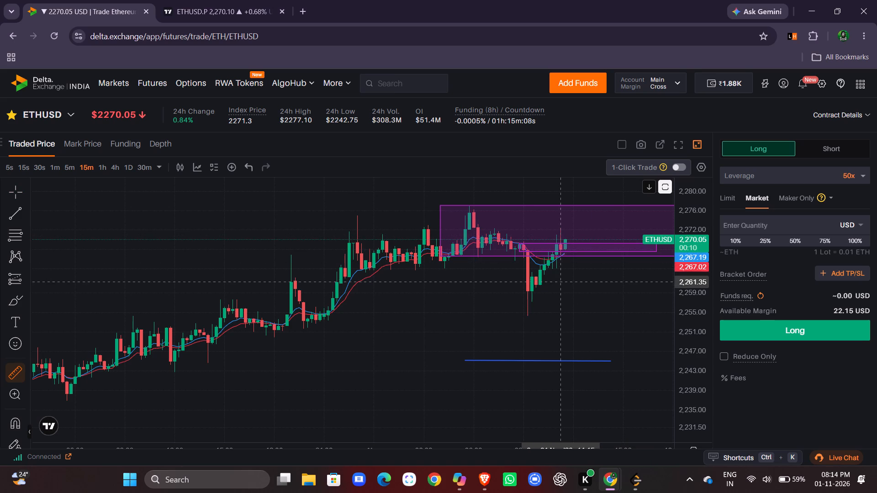
click(576, 251)
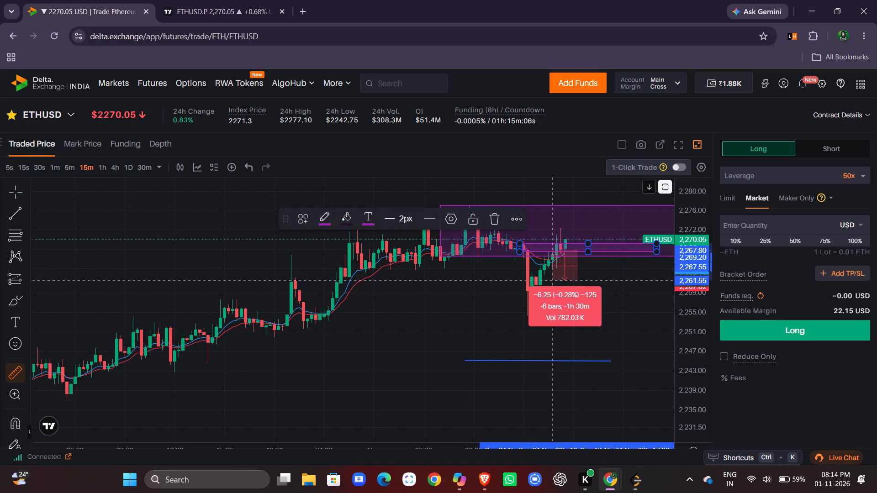
click(524, 288)
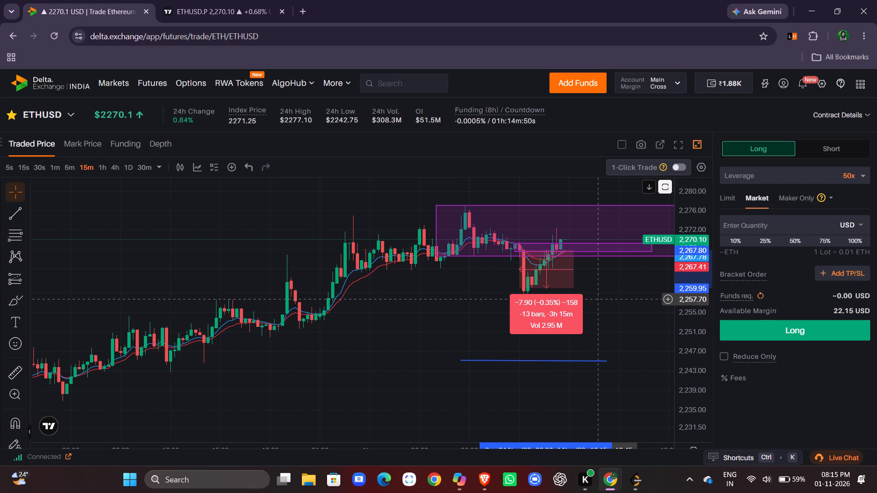
Place a market long order on ETHUSD with a quantity of 200 USD.
click(796, 217)
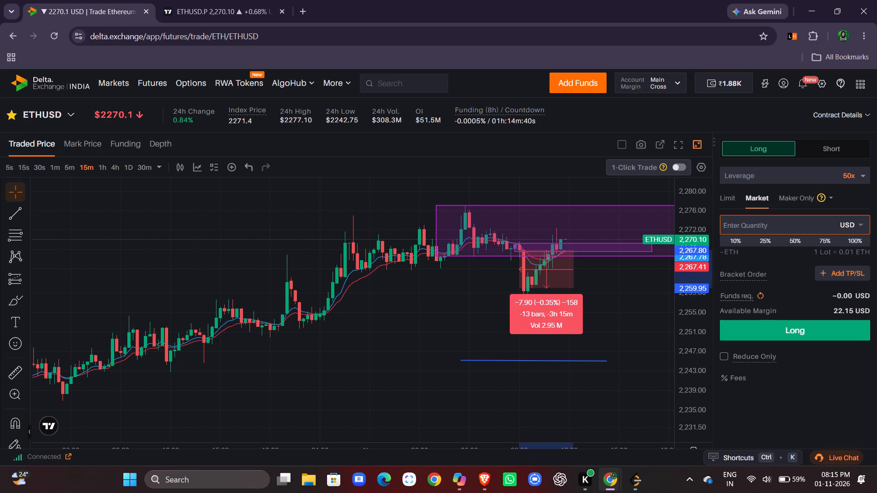
text(200)
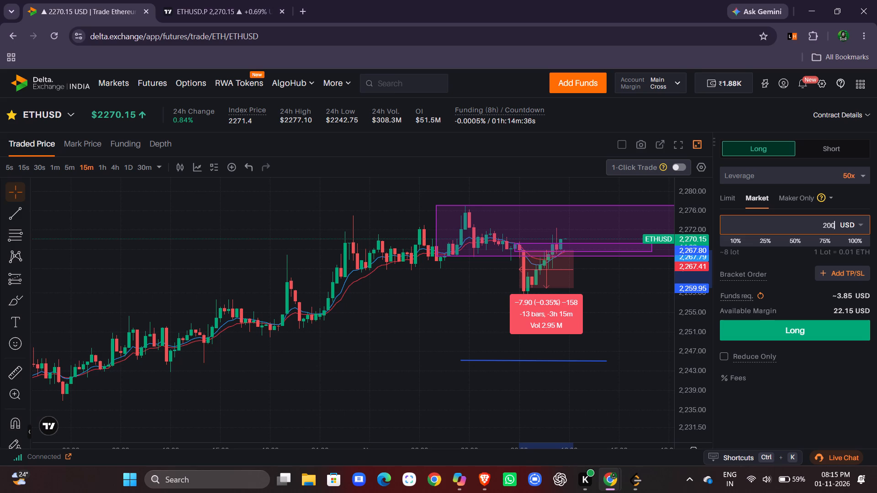
click(784, 329)
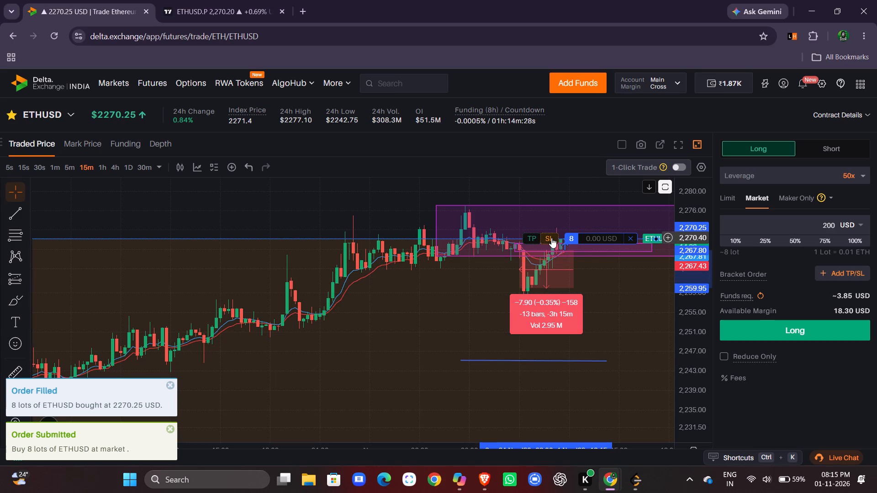
Add a stop loss to the open ETHUSD long position at 2,261.70 on the chart.
drag(551, 238, 575, 274)
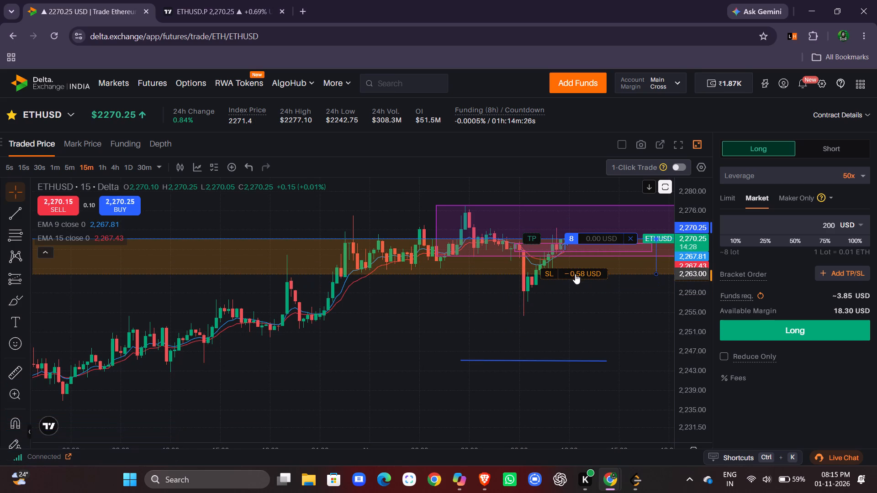
drag(575, 274, 575, 277)
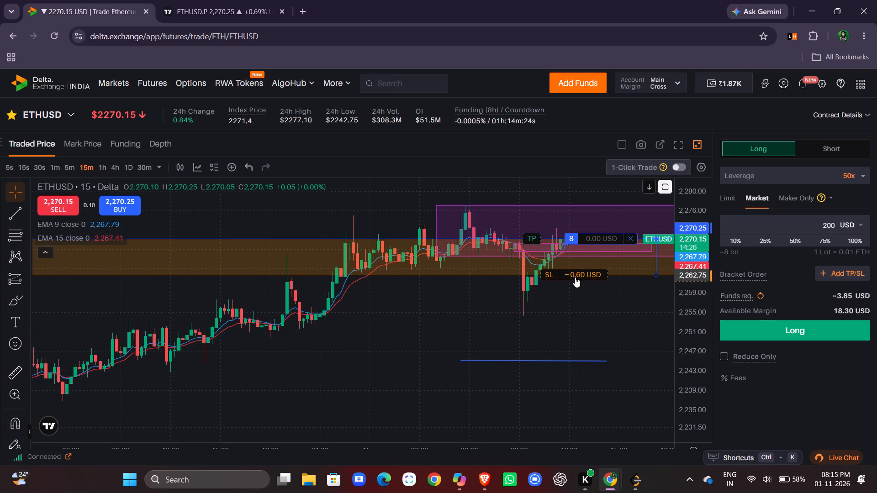
drag(575, 277, 575, 275)
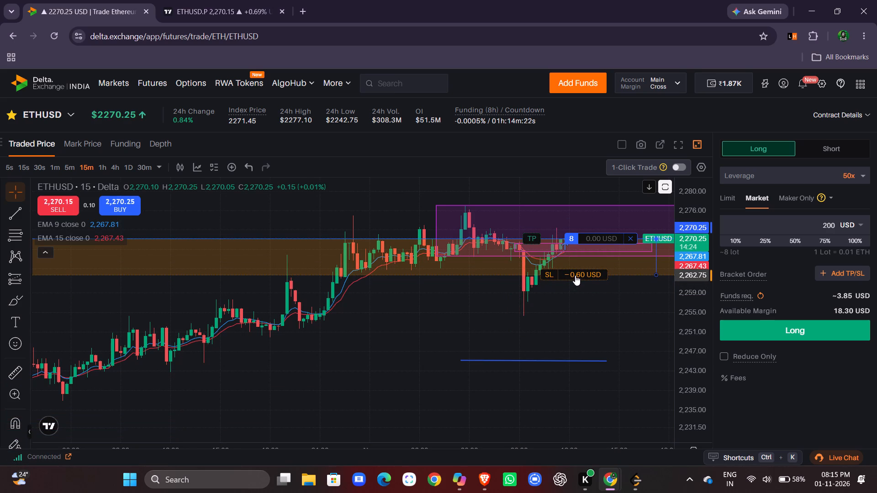
drag(575, 275, 577, 277)
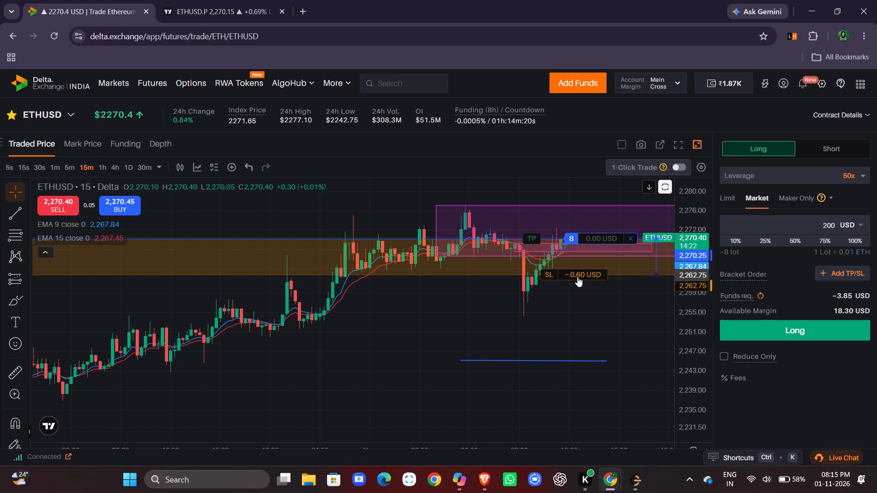
drag(577, 277, 584, 280)
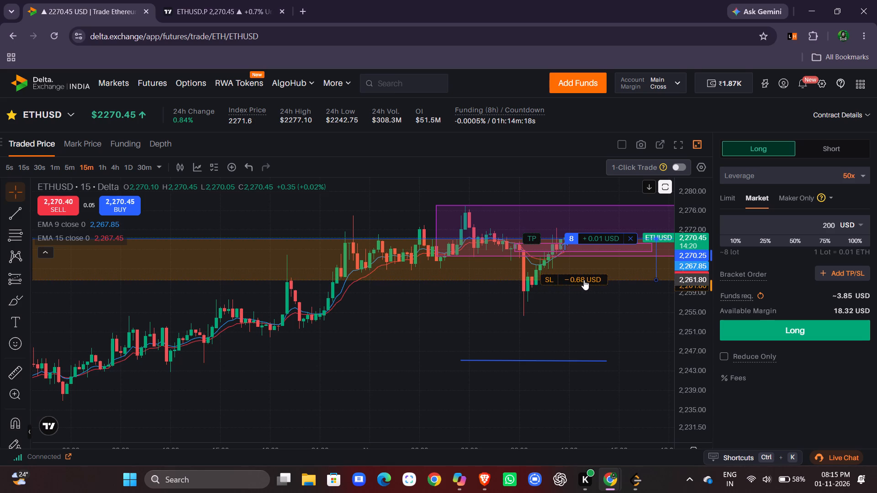
drag(584, 280, 583, 280)
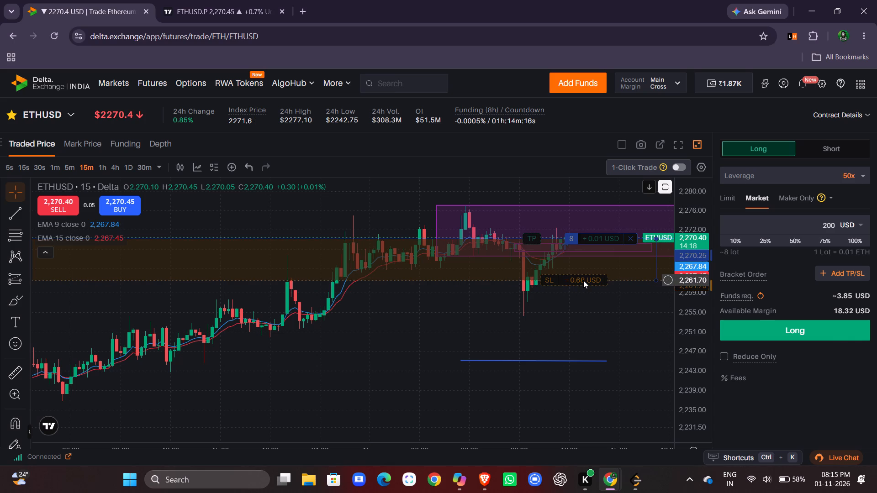
Switch the ETHUSD chart to the 1-minute timeframe.
scroll(596, 185, left, 2)
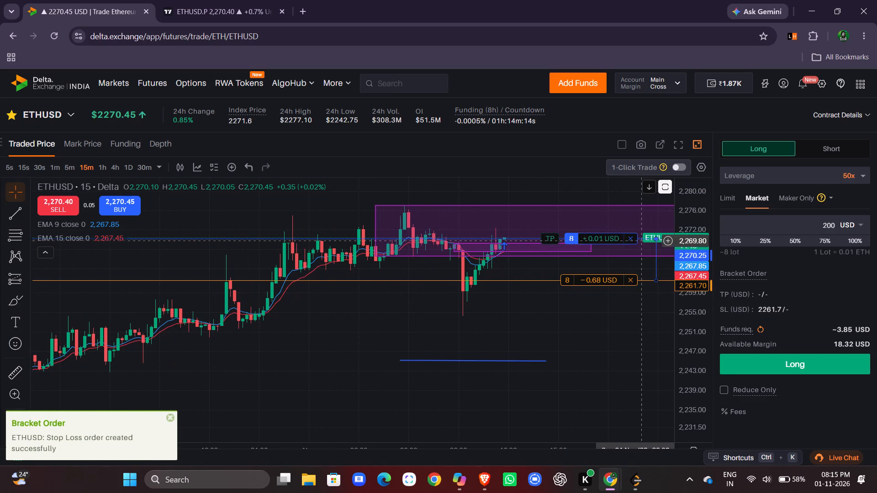
drag(686, 247, 685, 201)
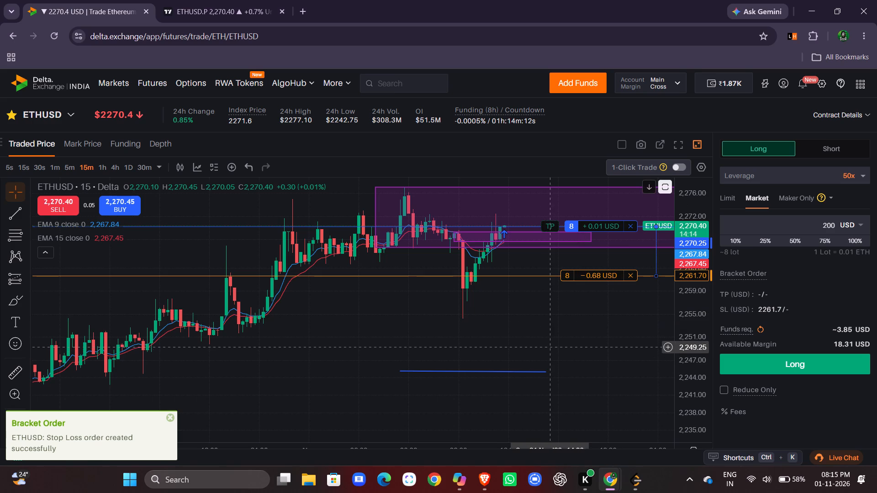
drag(553, 346, 540, 420)
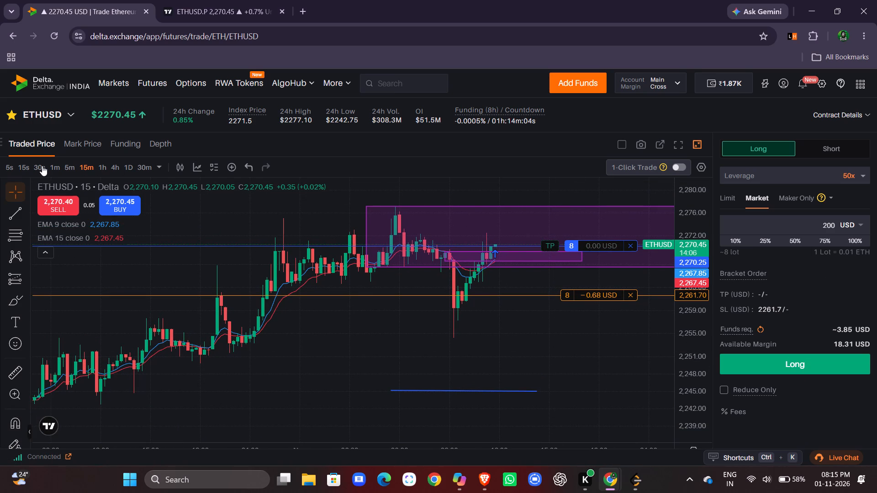
click(58, 168)
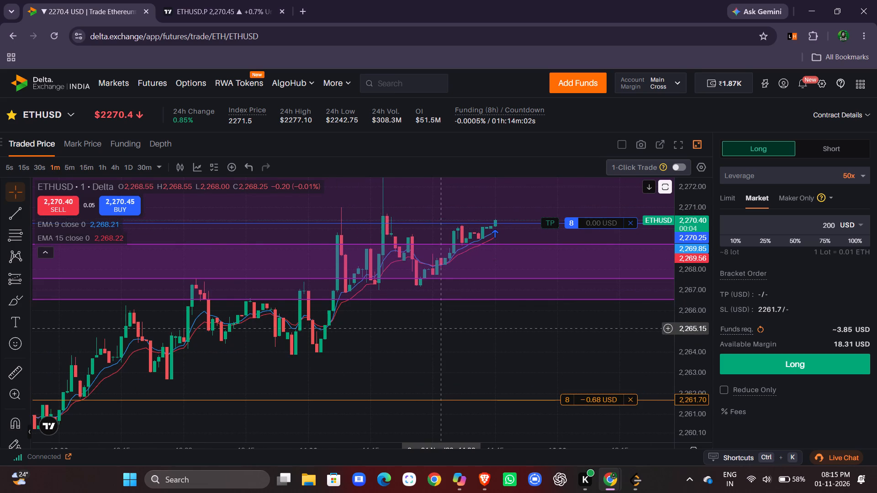
Examine the 1-minute price action around the position's entry line and stop-loss line.
scroll(441, 329, right, 1)
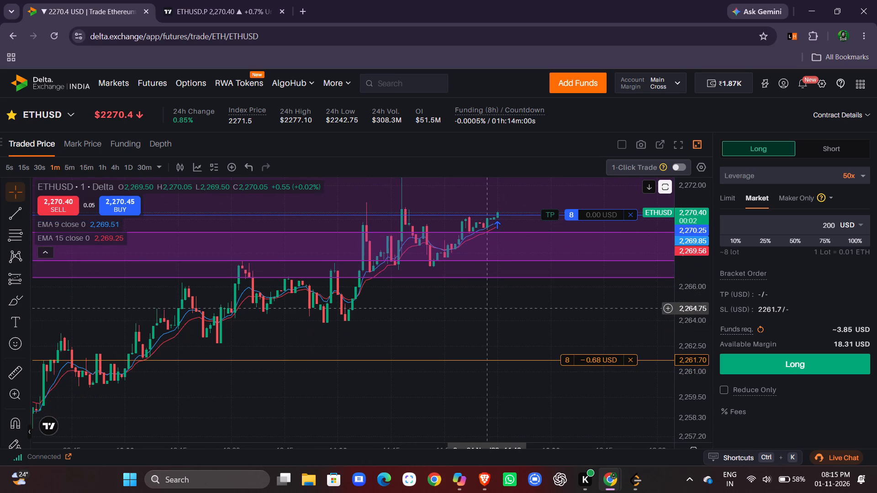
drag(479, 309, 478, 349)
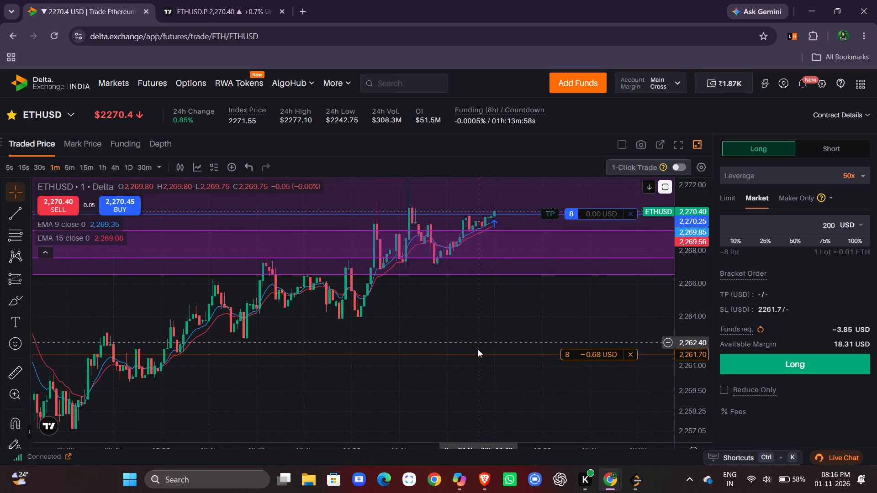
drag(478, 349, 465, 395)
drag(696, 243, 698, 307)
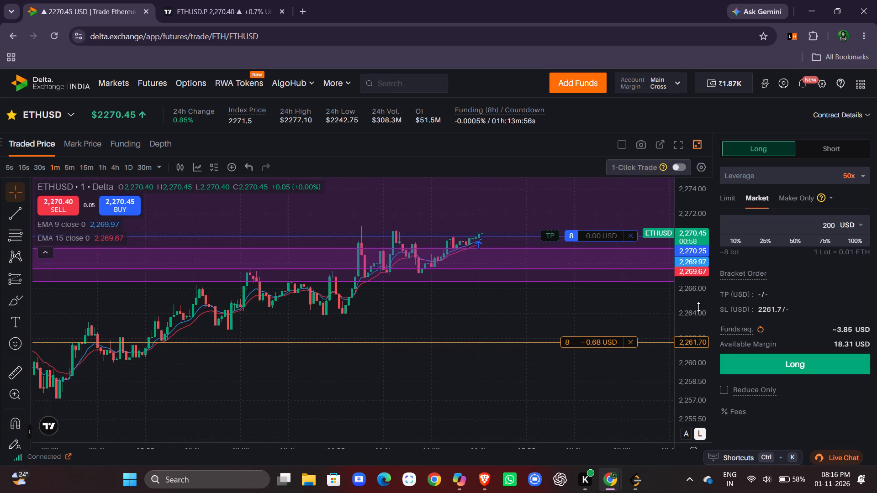
drag(698, 307, 667, 260)
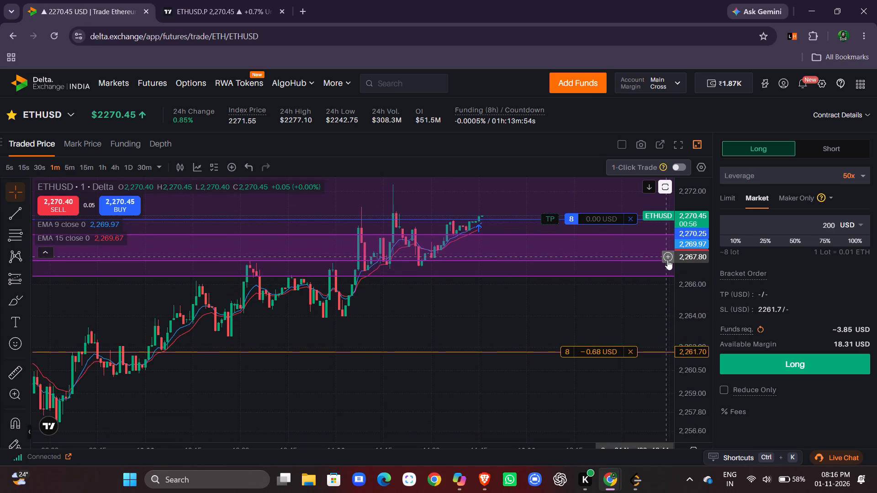
drag(667, 260, 667, 269)
drag(551, 308, 550, 325)
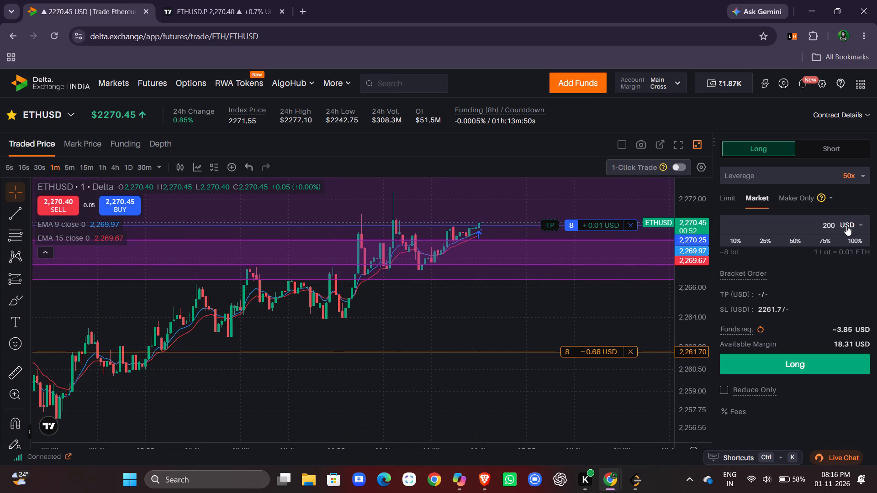
click(836, 225)
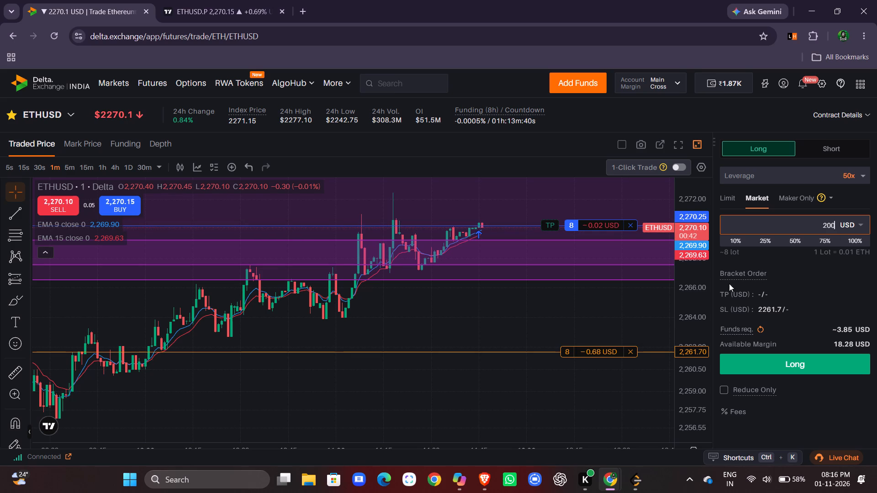
Delete the smaller and then the larger purple rectangle zone from the ETHUSD chart.
click(629, 263)
click(572, 263)
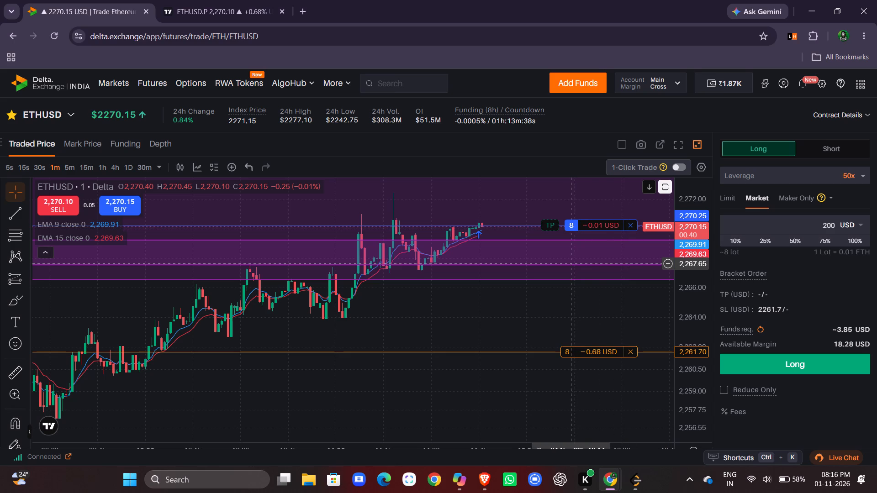
click(580, 265)
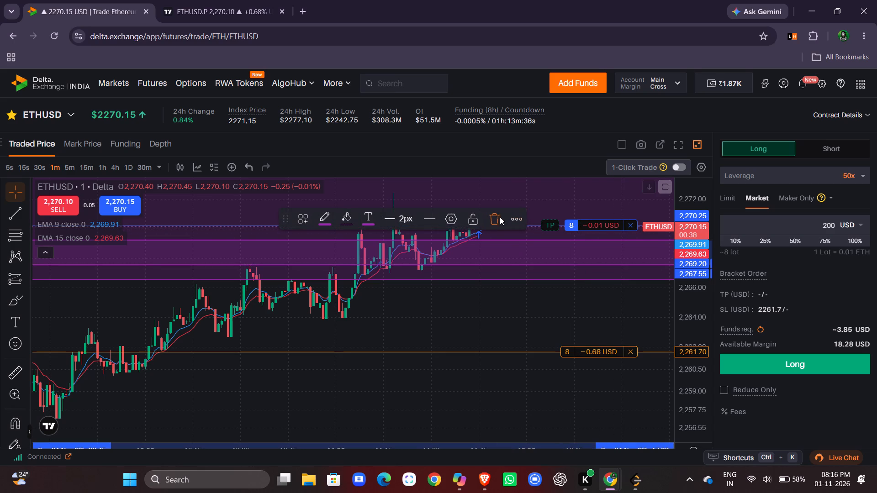
click(497, 216)
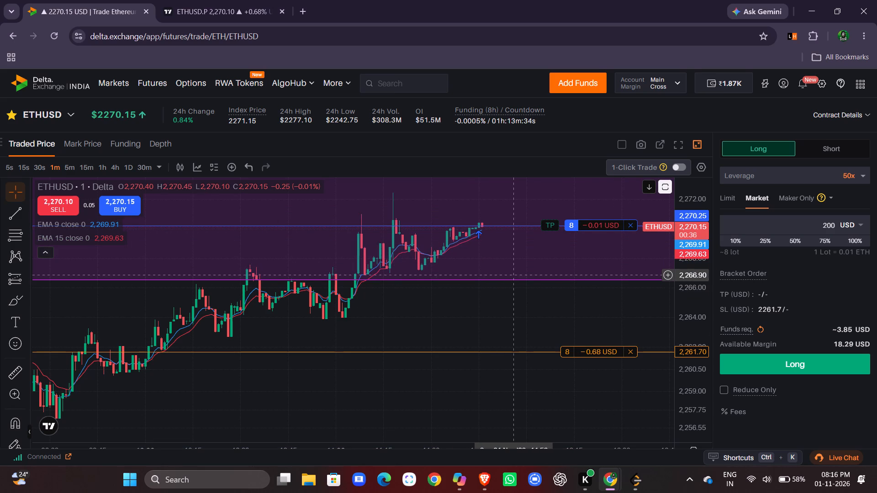
click(517, 281)
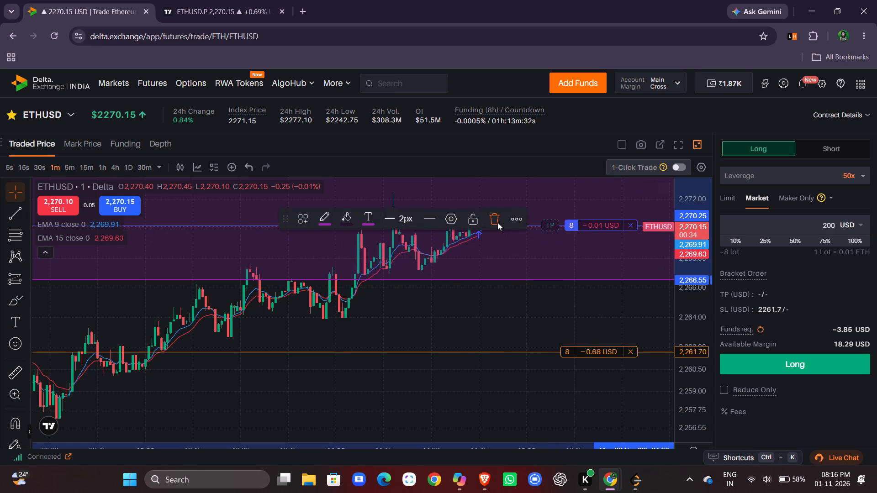
click(497, 222)
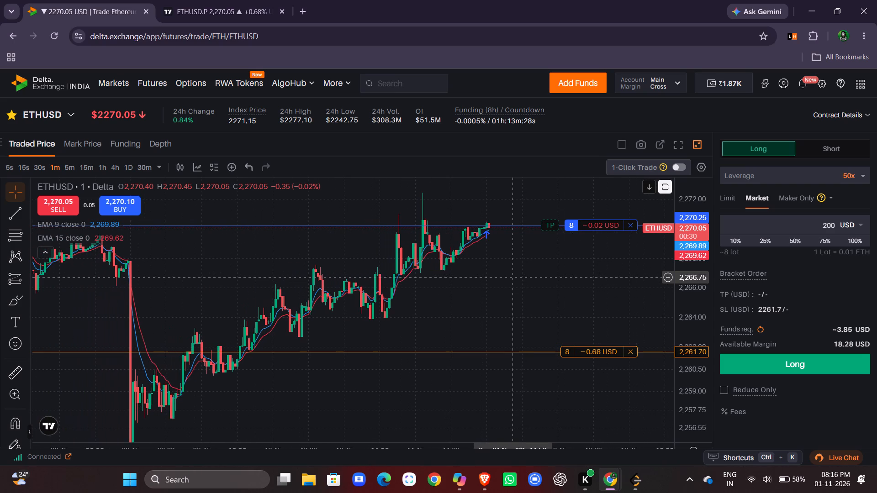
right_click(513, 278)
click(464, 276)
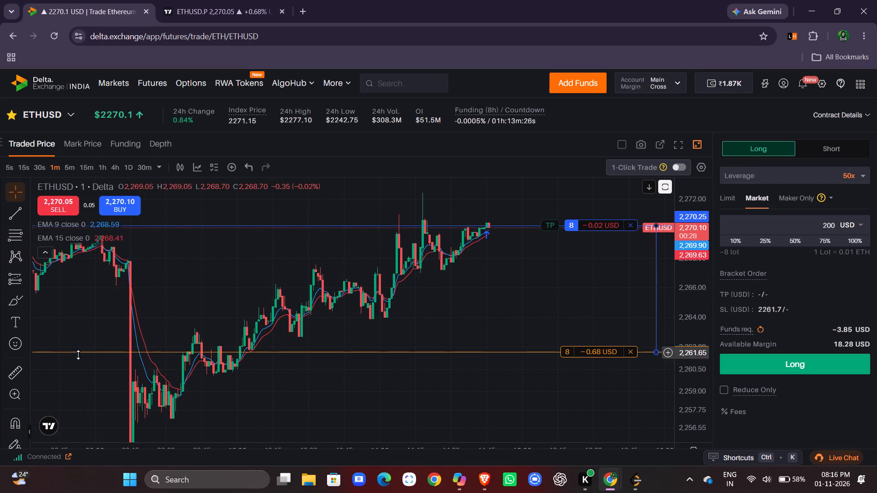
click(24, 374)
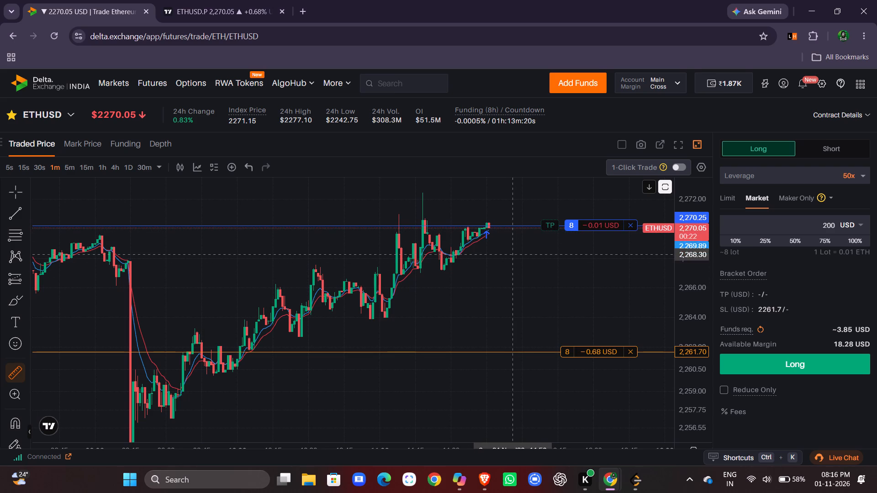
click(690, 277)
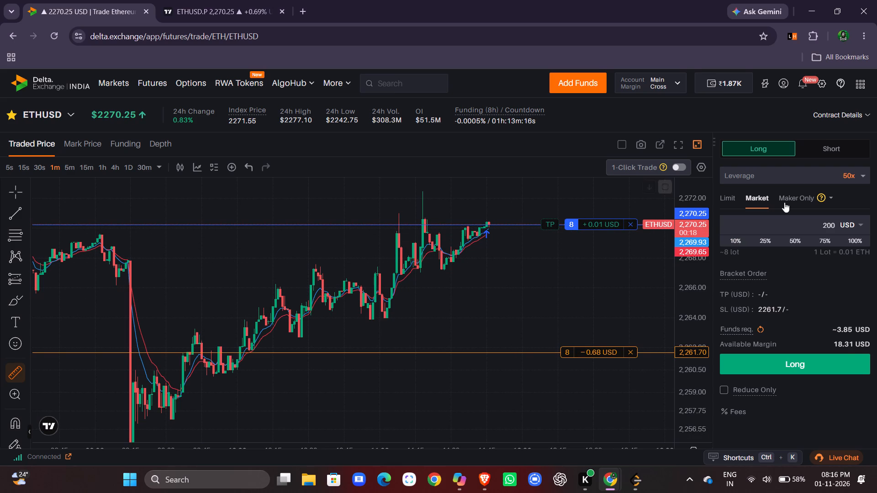
Place two more 200 USD market long orders on ETHUSD at 50x leverage.
click(775, 362)
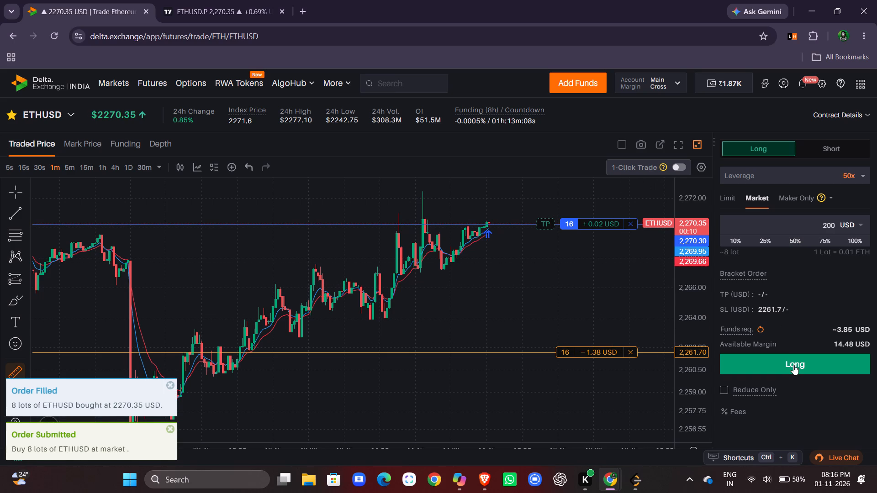
click(793, 365)
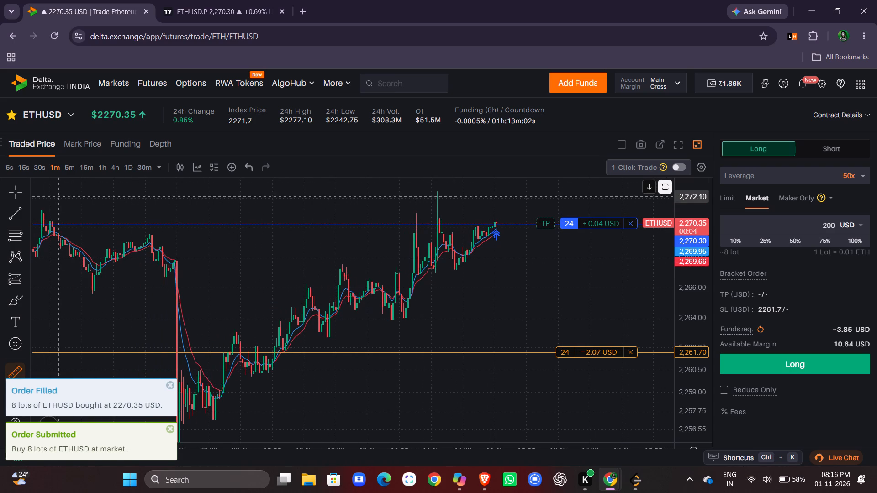
Switch the ETHUSD chart to the 15-minute timeframe and measure a price range across the stop-loss line.
click(88, 170)
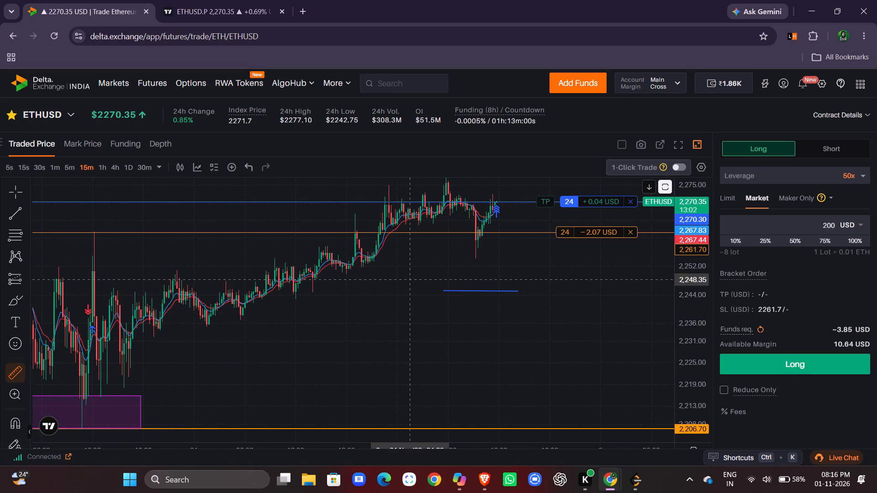
scroll(410, 279, left, 2)
drag(692, 226, 702, 163)
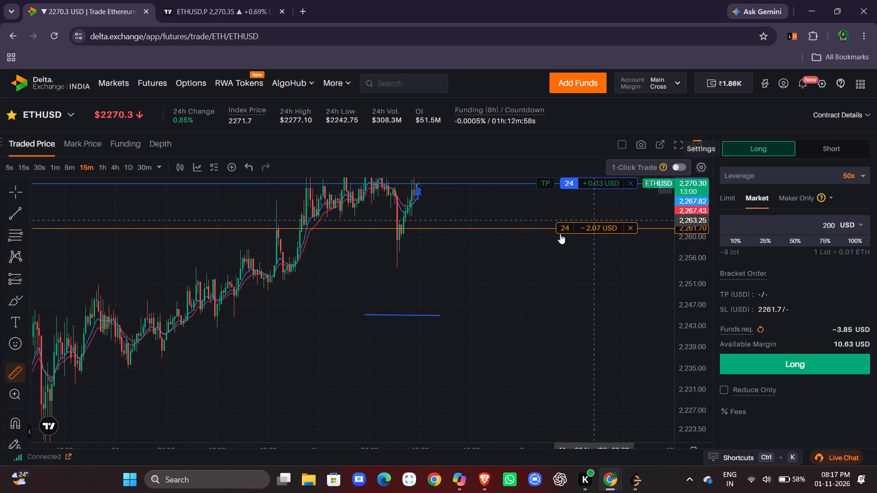
drag(533, 252, 532, 356)
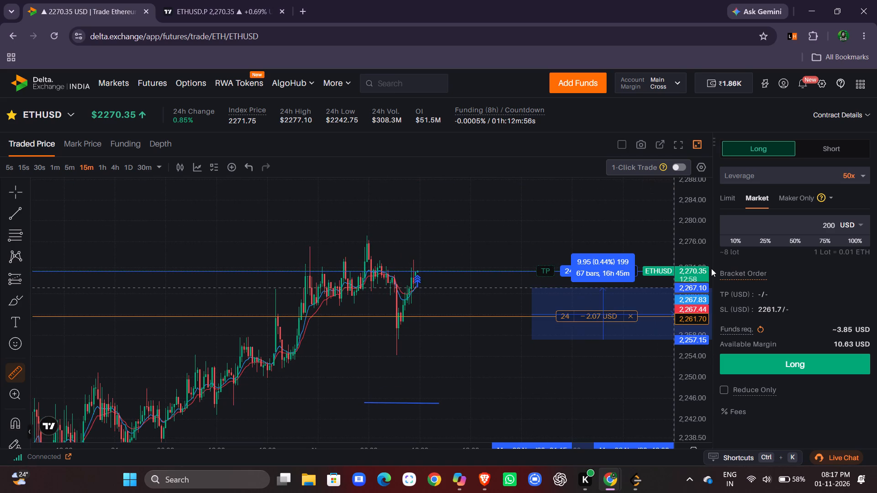
click(654, 304)
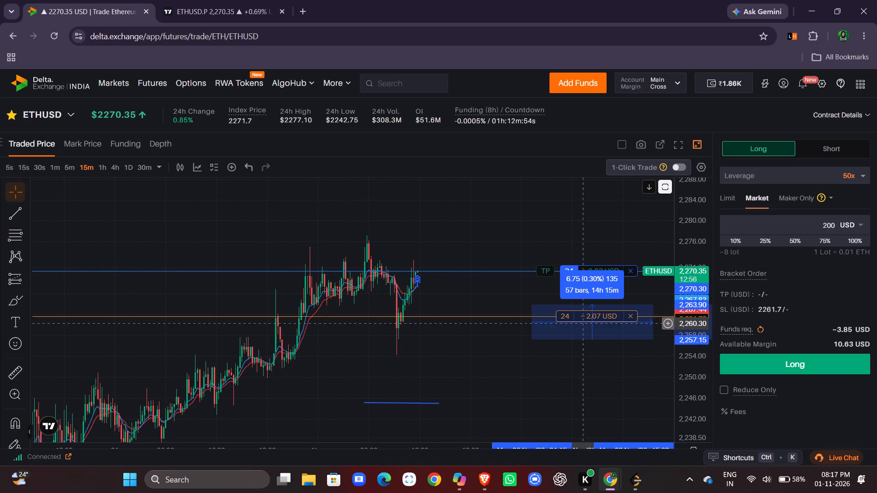
click(573, 330)
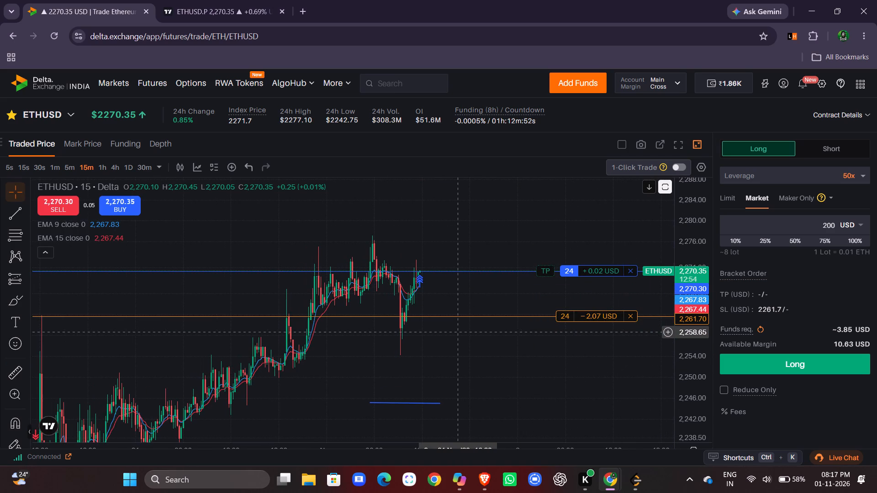
Add a take profit to the open ETHUSD long position at 2,297.50 on the 1-hour chart.
click(102, 167)
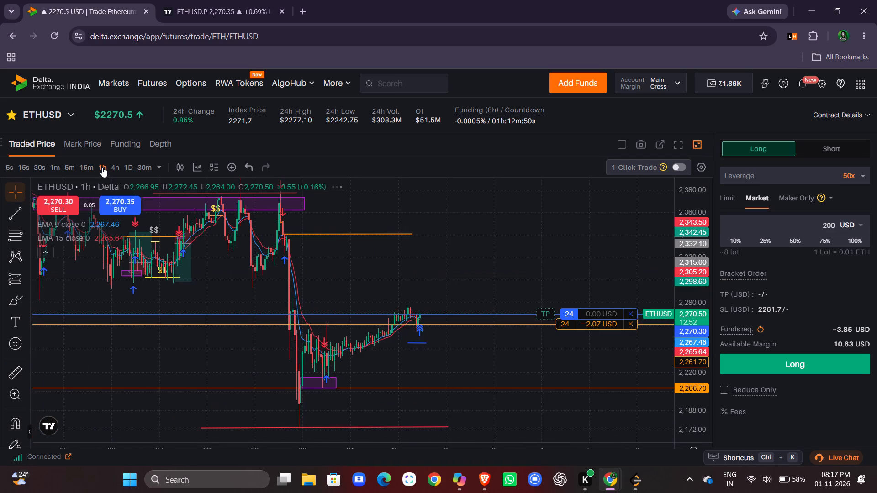
scroll(470, 298, left, 1)
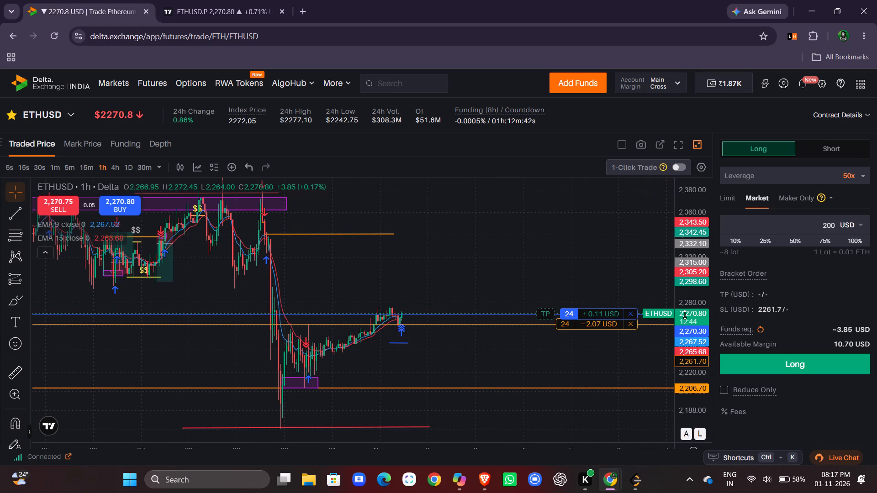
drag(685, 315, 680, 245)
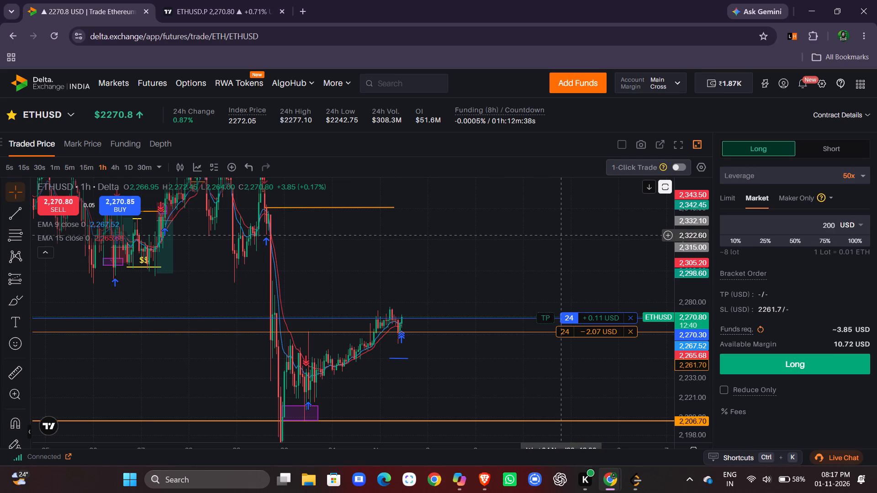
scroll(419, 378, left, 1)
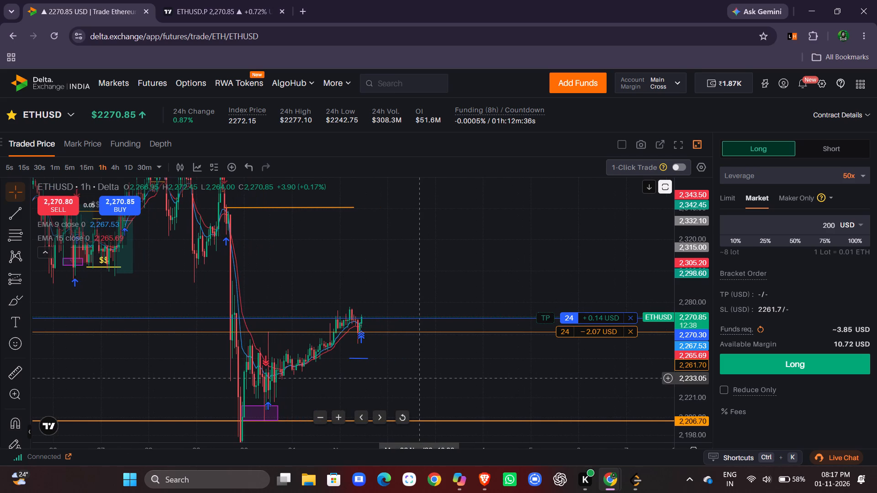
drag(682, 320, 678, 278)
drag(547, 322, 562, 268)
drag(660, 258, 659, 248)
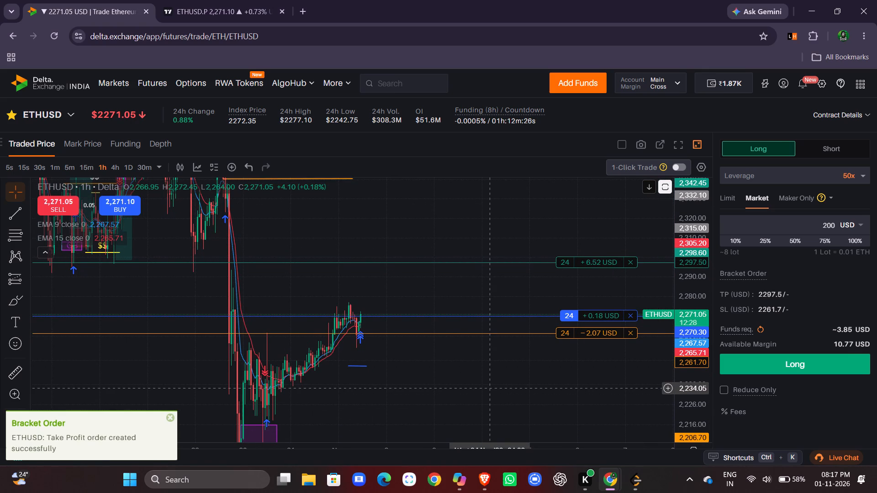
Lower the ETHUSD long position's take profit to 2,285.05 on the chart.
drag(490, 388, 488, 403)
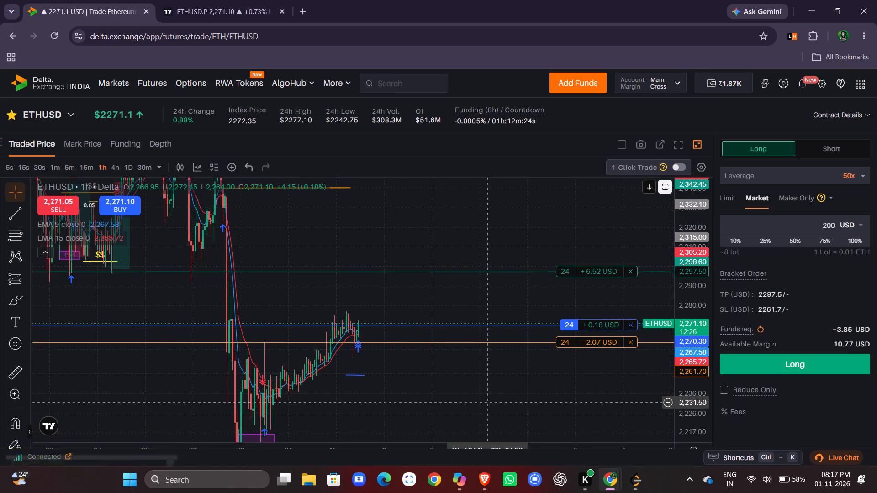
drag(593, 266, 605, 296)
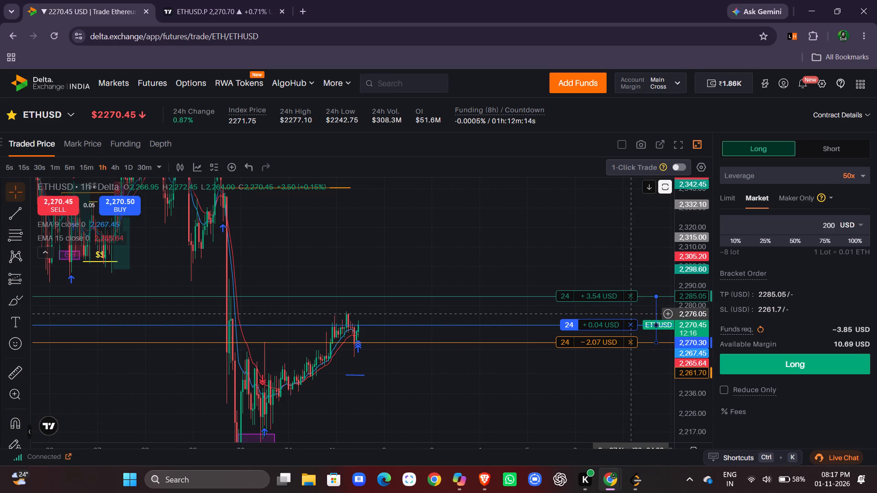
On the 15-minute ETHUSD chart, raise the long position's take profit to 2,288.15.
drag(691, 301, 677, 115)
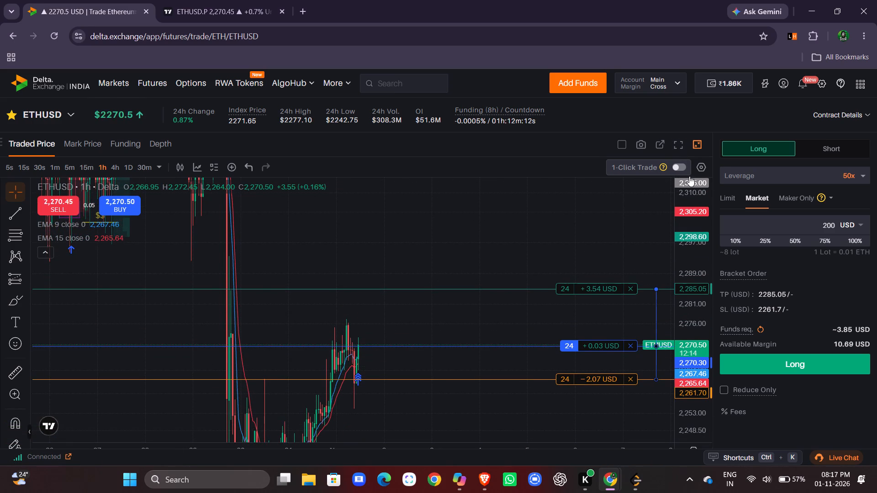
drag(700, 210, 705, 284)
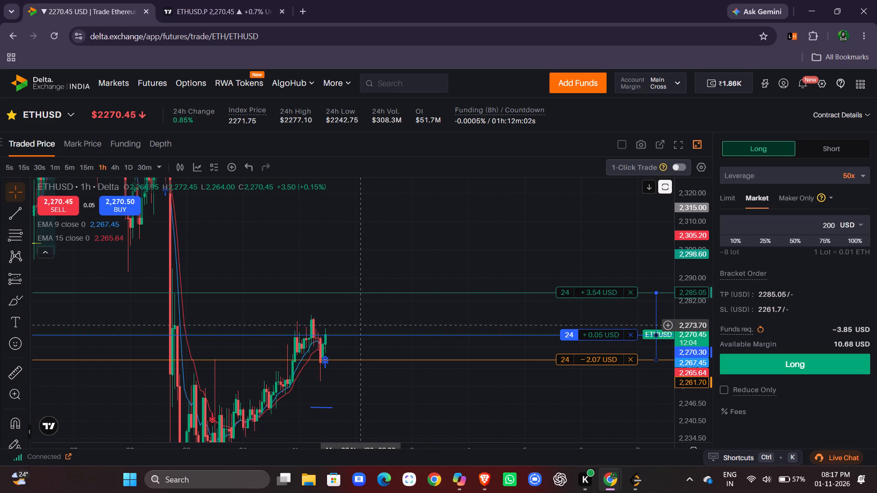
click(682, 308)
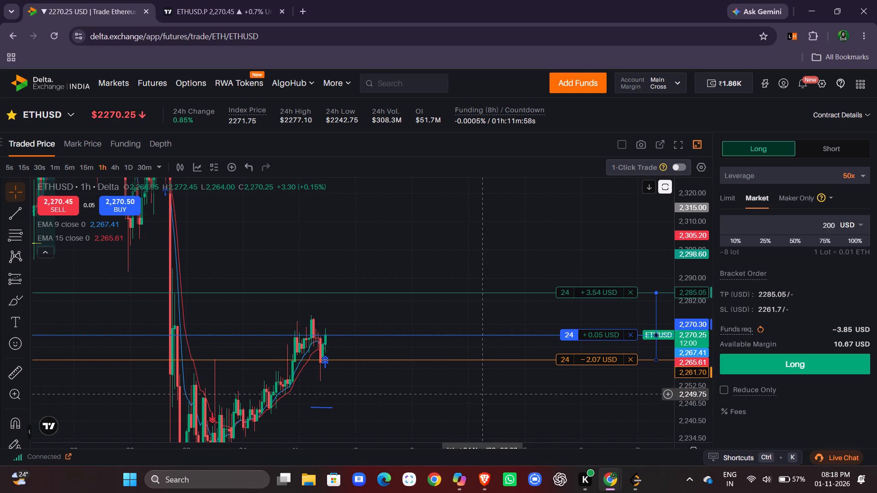
drag(484, 394, 412, 396)
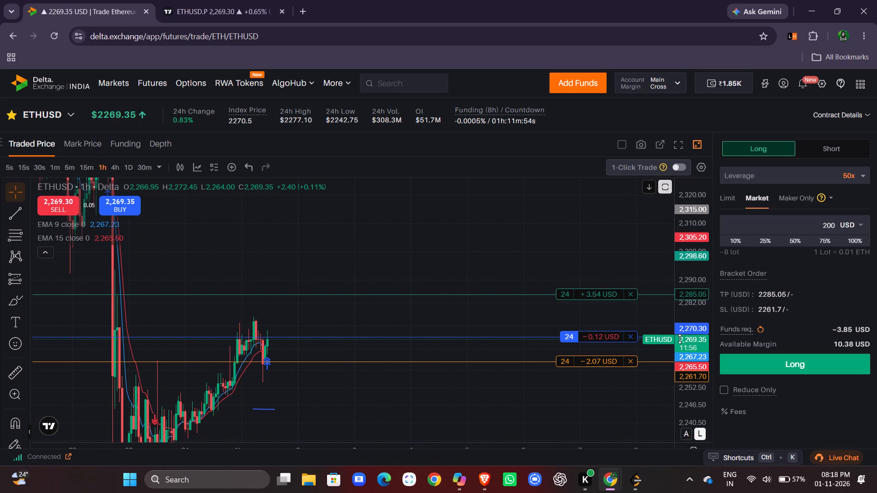
drag(684, 340, 687, 317)
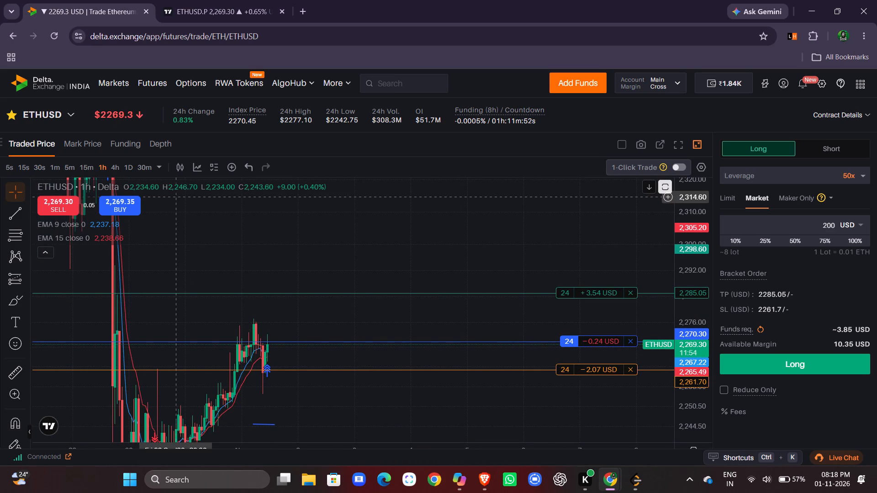
click(87, 168)
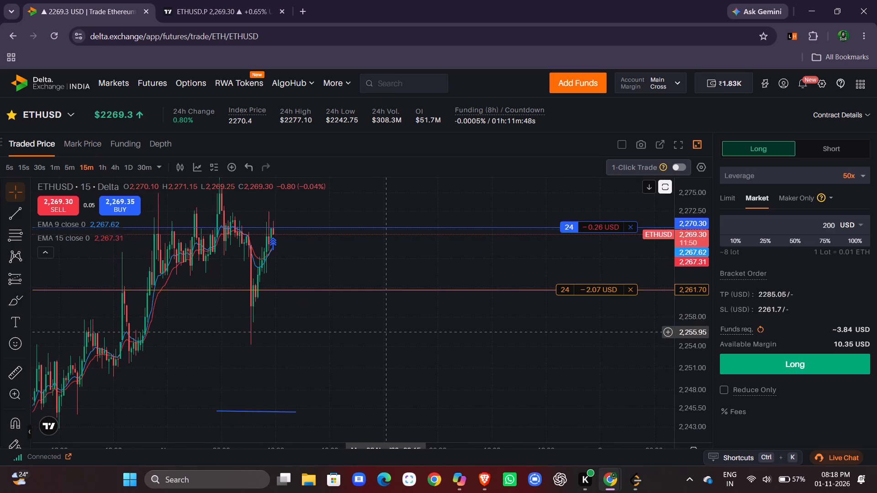
drag(683, 200, 689, 229)
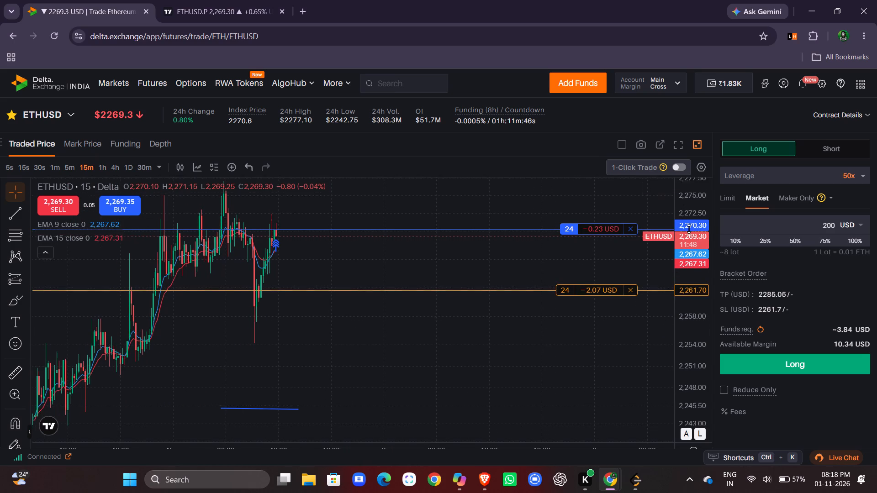
drag(689, 229, 693, 263)
drag(593, 354, 565, 379)
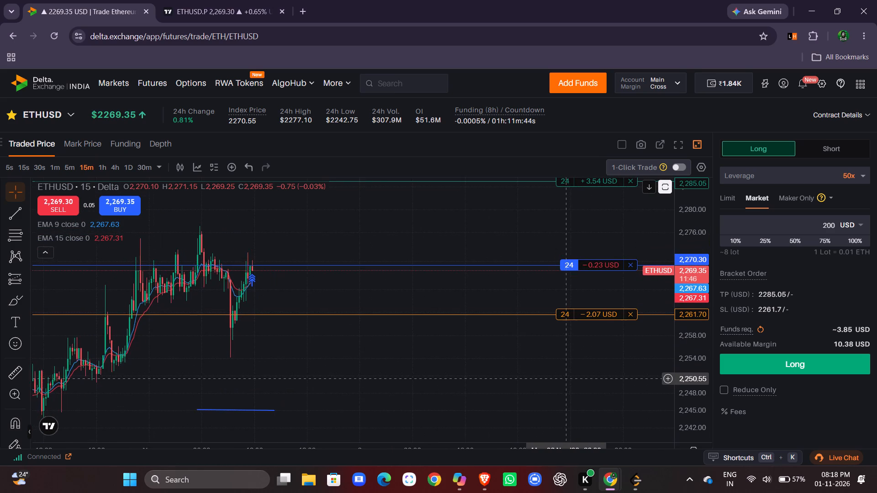
drag(565, 379, 564, 379)
drag(704, 221, 711, 278)
drag(407, 243, 460, 266)
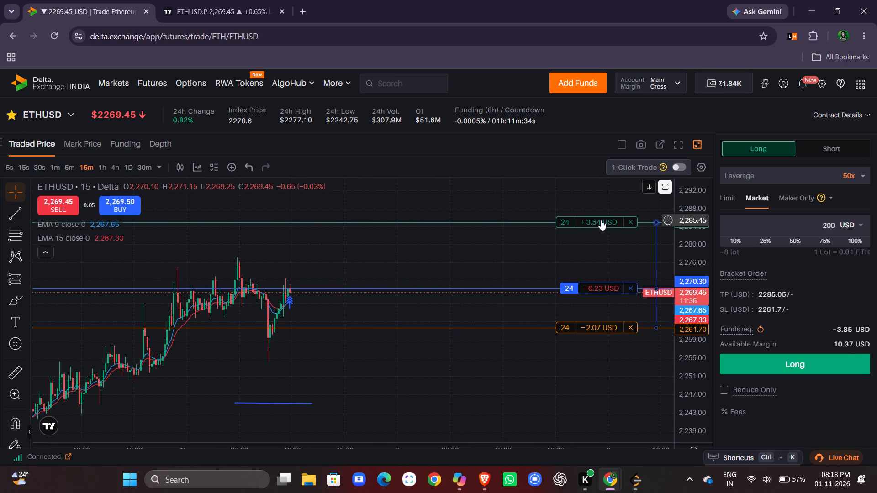
drag(595, 222, 594, 208)
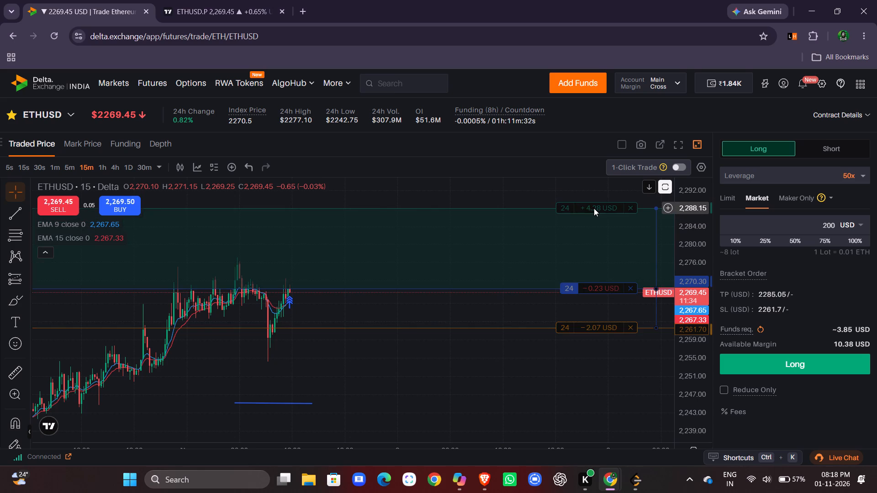
Switch the ETHUSD chart to the 30-minute timeframe to view the position's entry and stop-loss lines.
drag(703, 333, 703, 295)
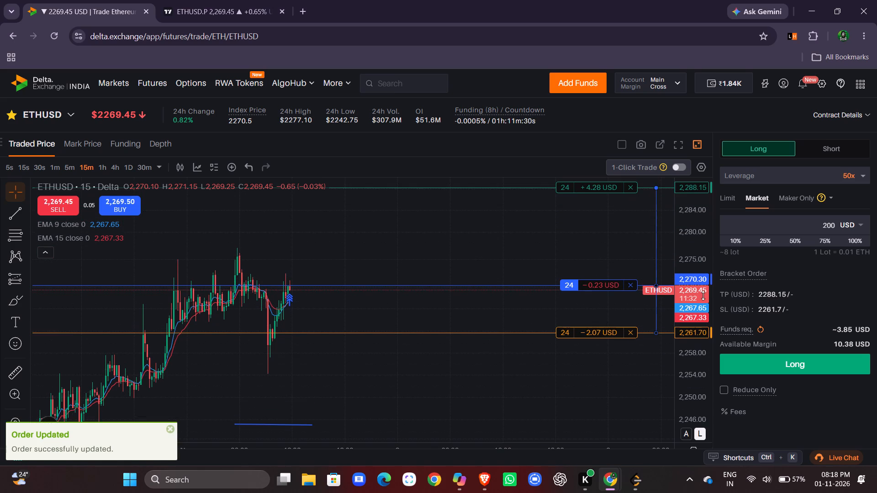
drag(477, 409, 481, 440)
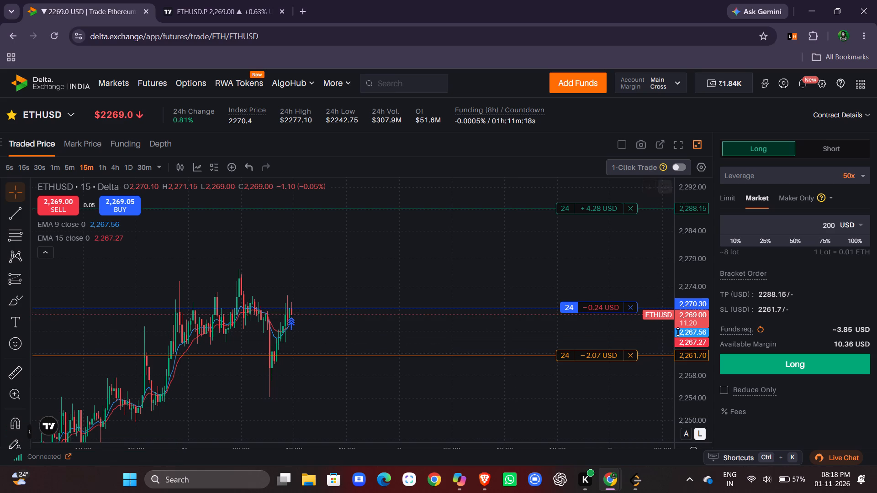
drag(678, 332, 684, 344)
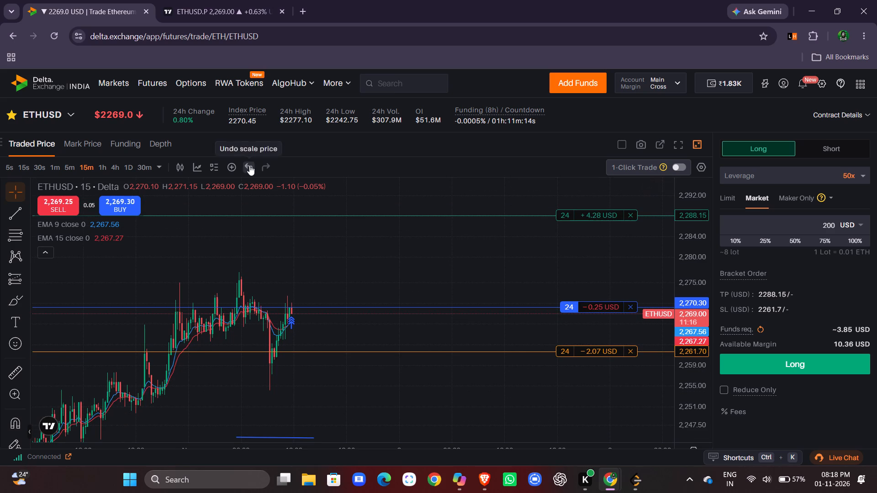
click(147, 170)
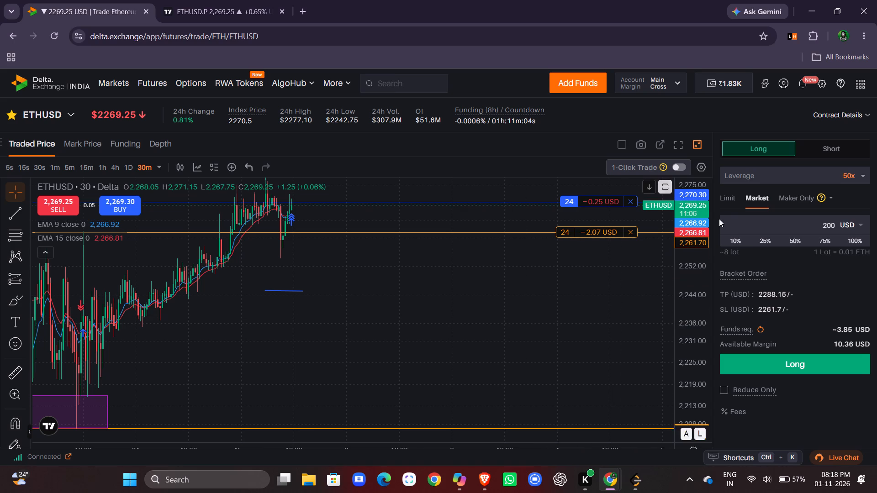
drag(692, 217, 697, 241)
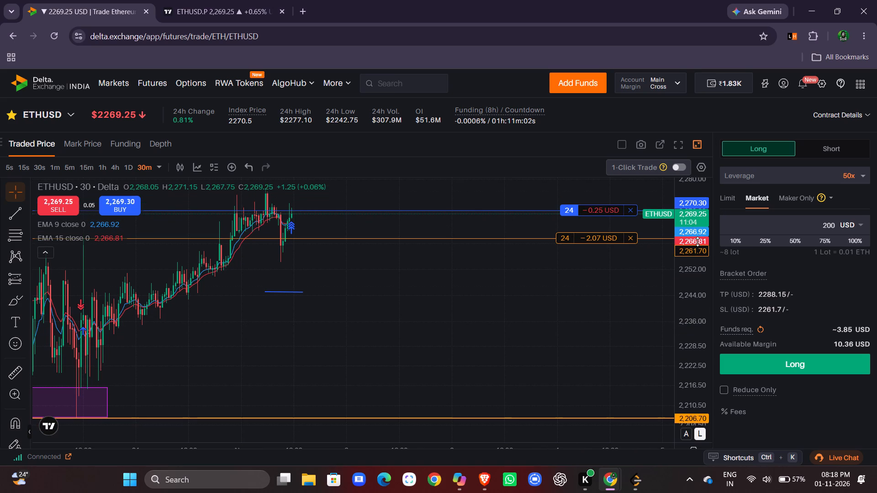
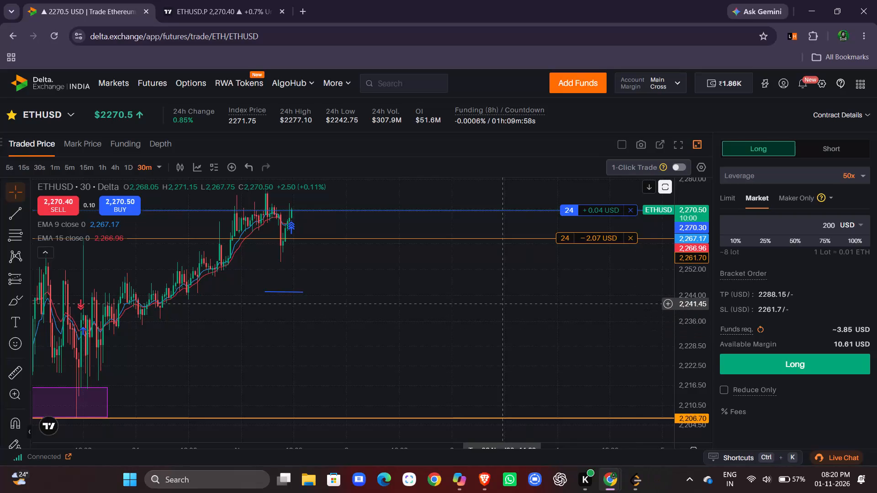
On the 30-minute ETHUSD chart, raise the long position's take profit to 2,289.85.
drag(496, 300, 484, 325)
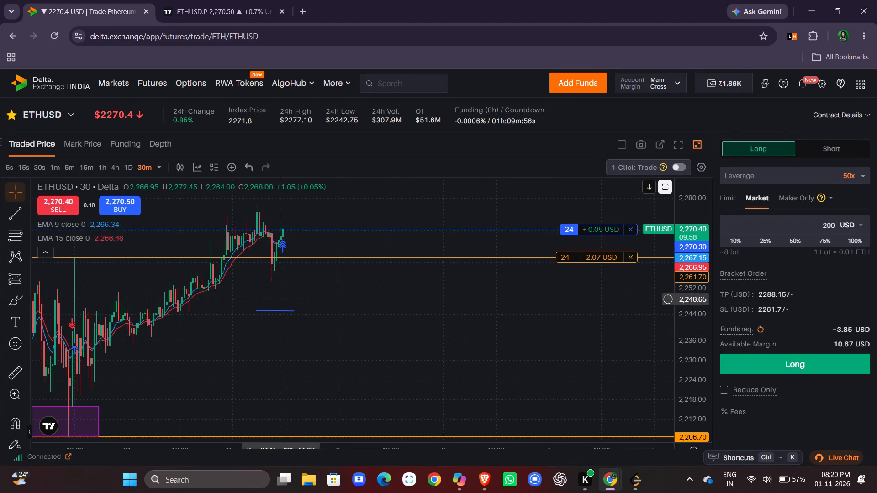
drag(362, 326, 364, 386)
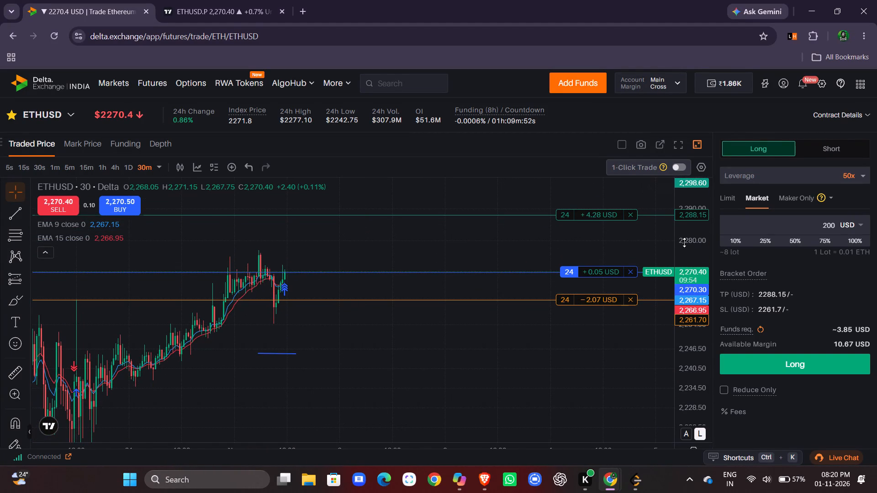
drag(684, 242, 687, 229)
drag(483, 365, 456, 410)
click(605, 242)
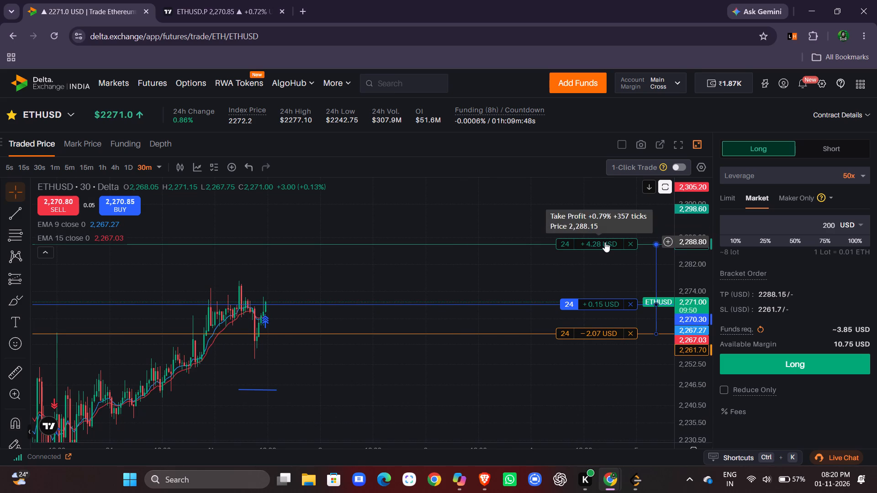
Switch the ETHUSD chart to the 4-hour timeframe and examine the position's levels against the earlier price structure.
click(114, 166)
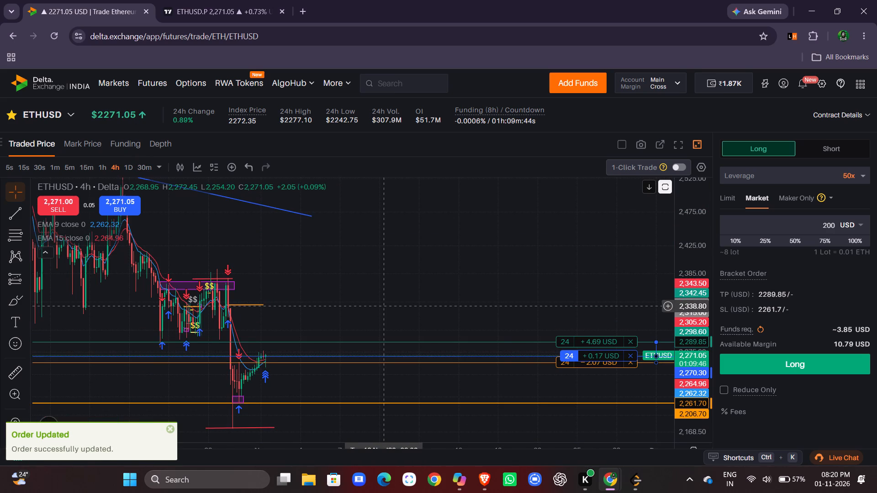
drag(702, 367, 705, 337)
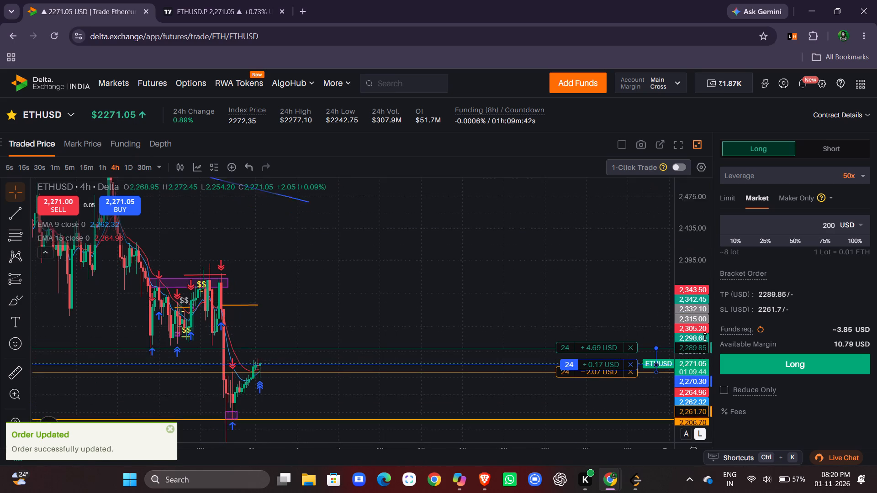
drag(705, 337, 709, 325)
drag(554, 293, 524, 257)
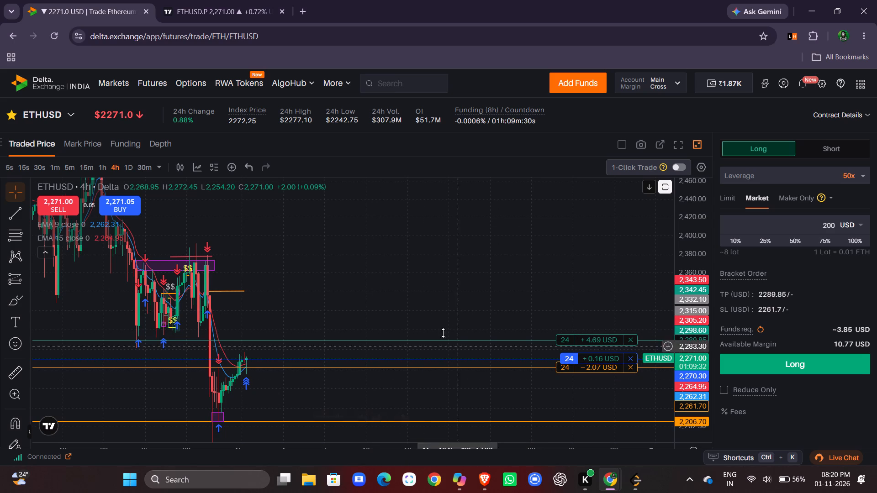
drag(424, 293, 396, 293)
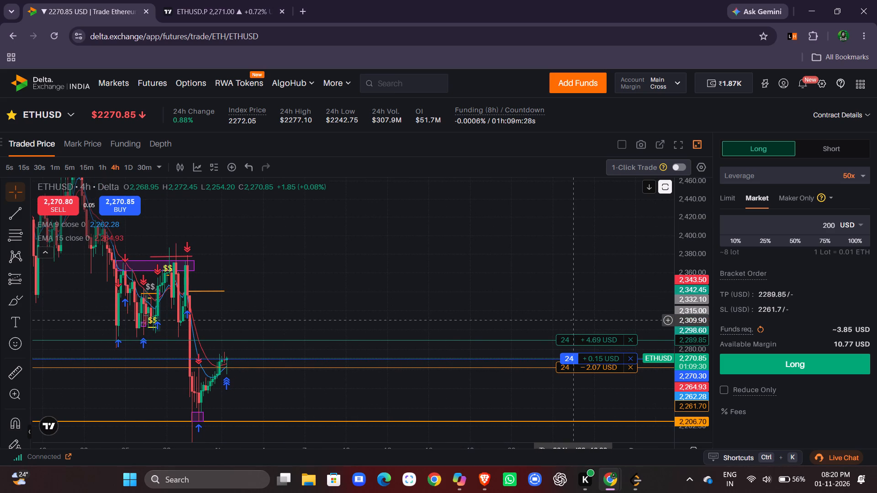
drag(688, 334, 692, 325)
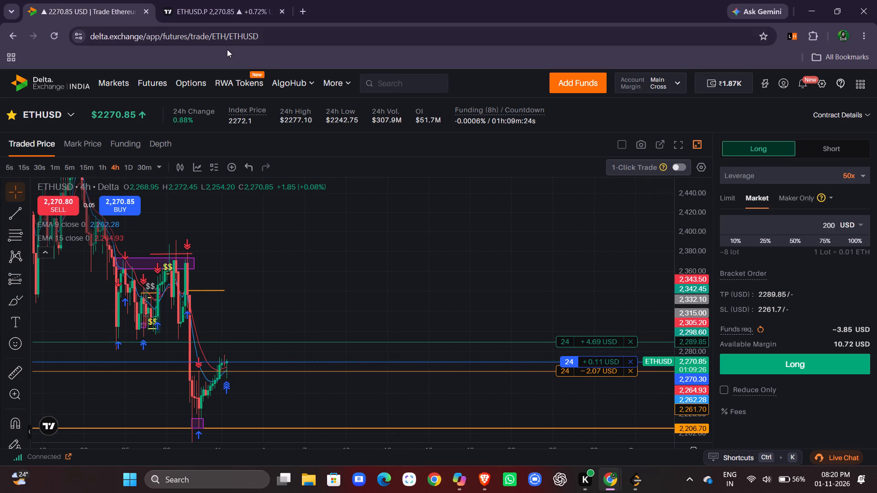
Reload the ETHUSD trading page and review the order history, including its execution price, trading fees and net PnL columns.
click(62, 35)
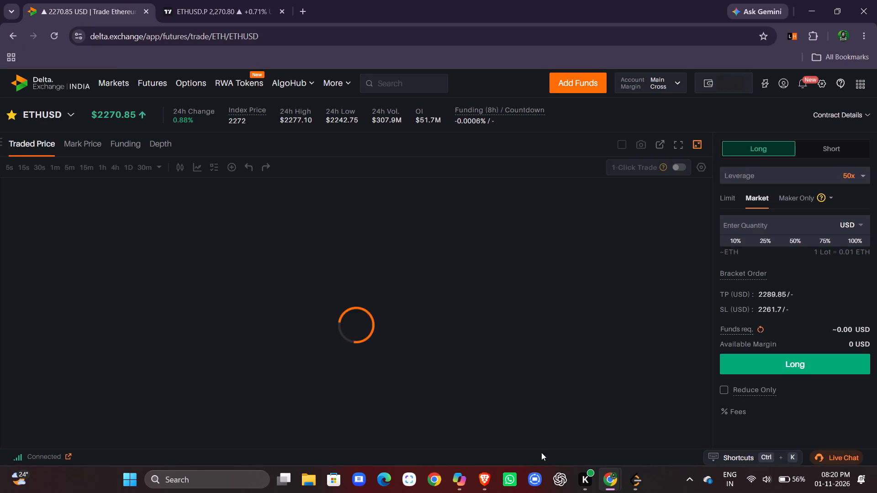
scroll(774, 400, down, 1)
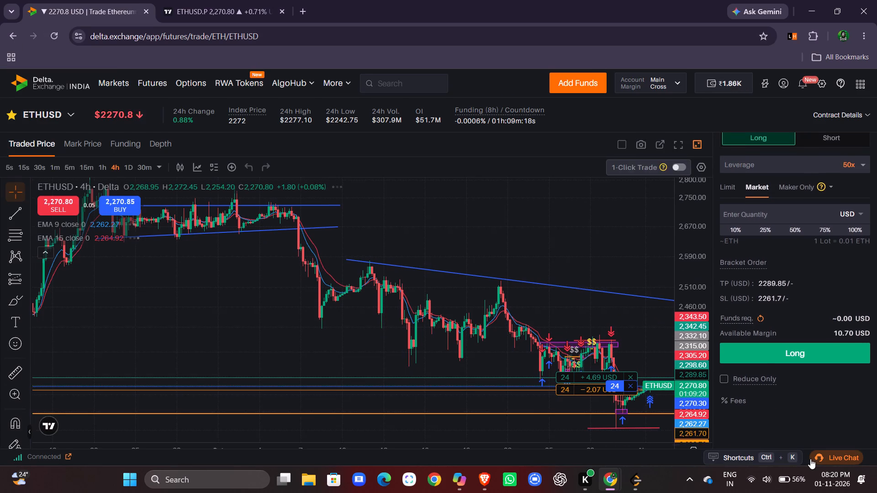
scroll(810, 459, down, 3)
scroll(737, 437, down, 1)
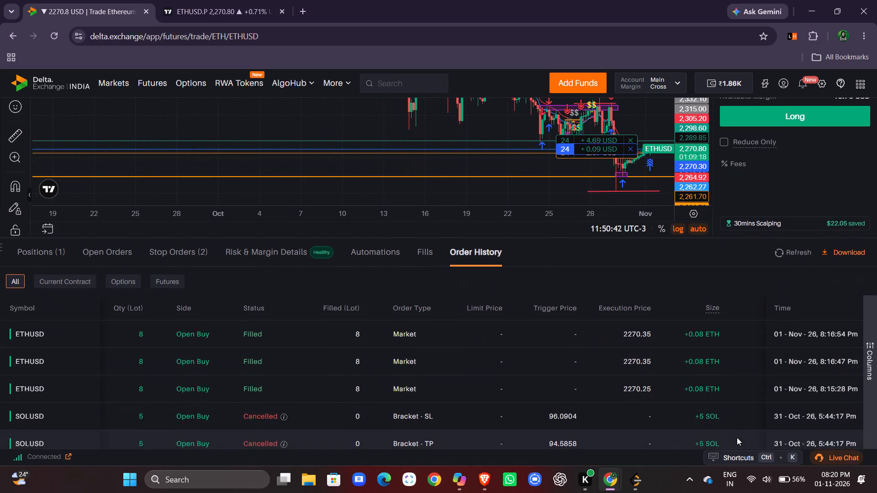
scroll(737, 437, down, 1)
scroll(756, 401, down, 1)
scroll(760, 372, left, 2)
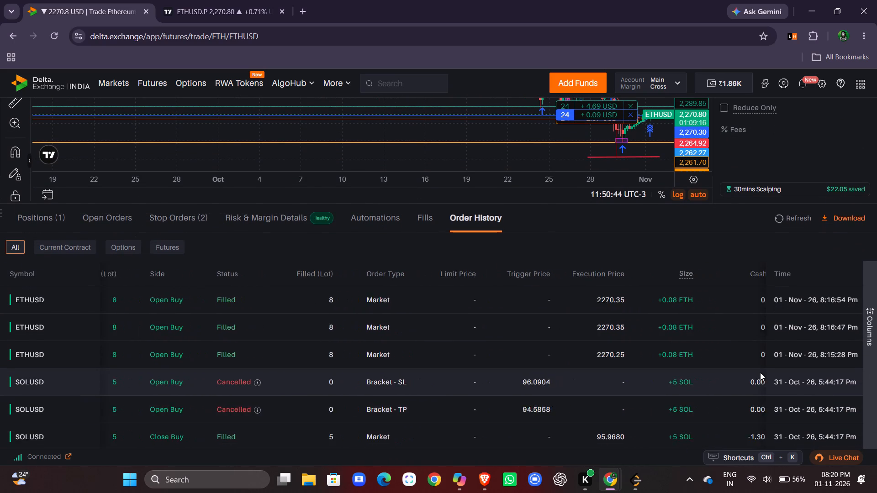
scroll(760, 372, left, 6)
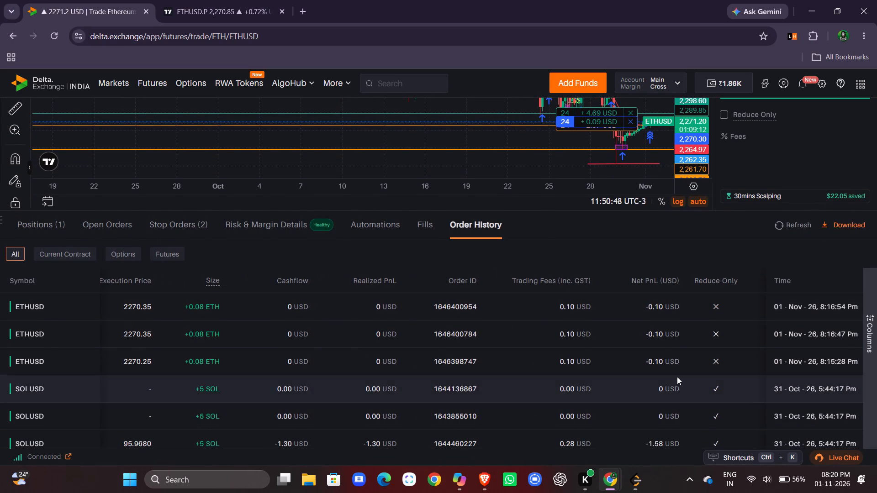
Examine the recent 4-hour ETHUSD candles around the position's entry, take-profit and stop-loss lines.
scroll(603, 258, up, 2)
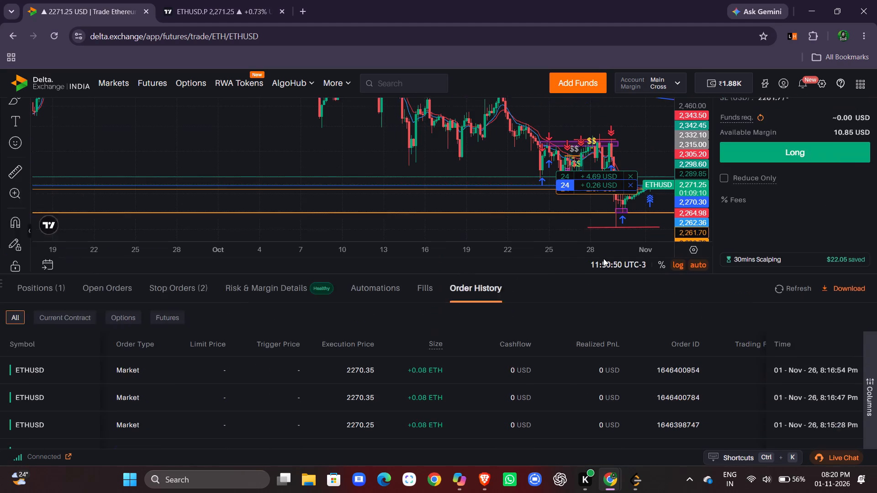
scroll(603, 258, up, 1)
scroll(645, 178, left, 2)
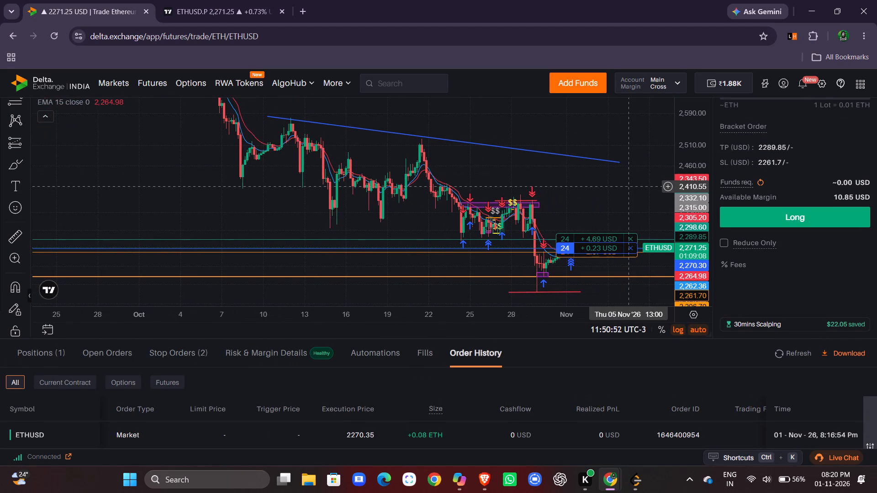
scroll(628, 188, left, 1)
drag(692, 246, 703, 187)
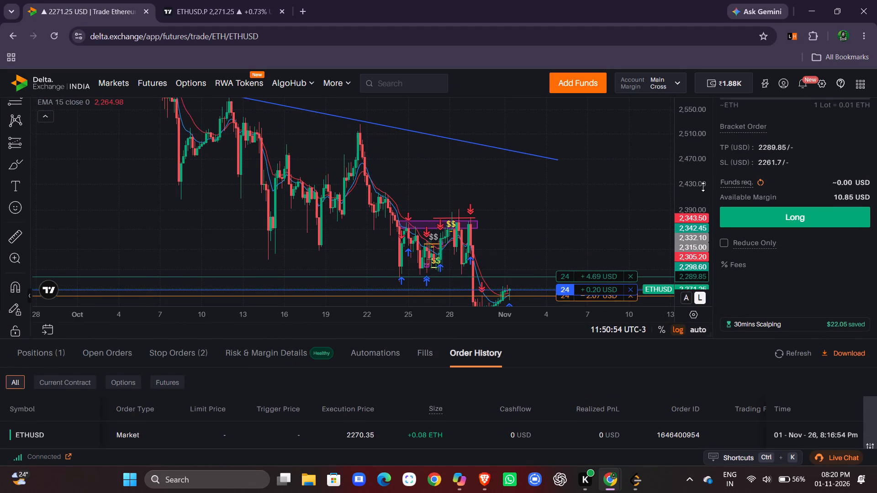
drag(609, 210, 577, 183)
drag(693, 256, 696, 220)
drag(601, 229, 549, 181)
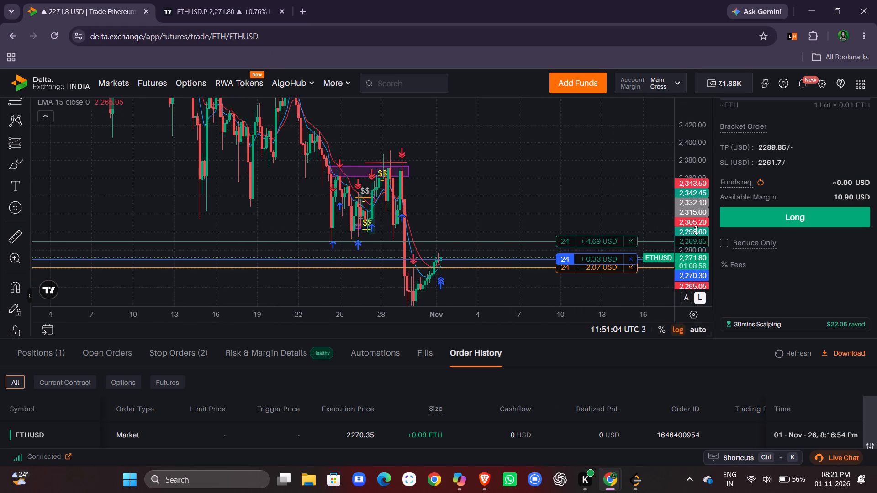
drag(696, 230, 701, 208)
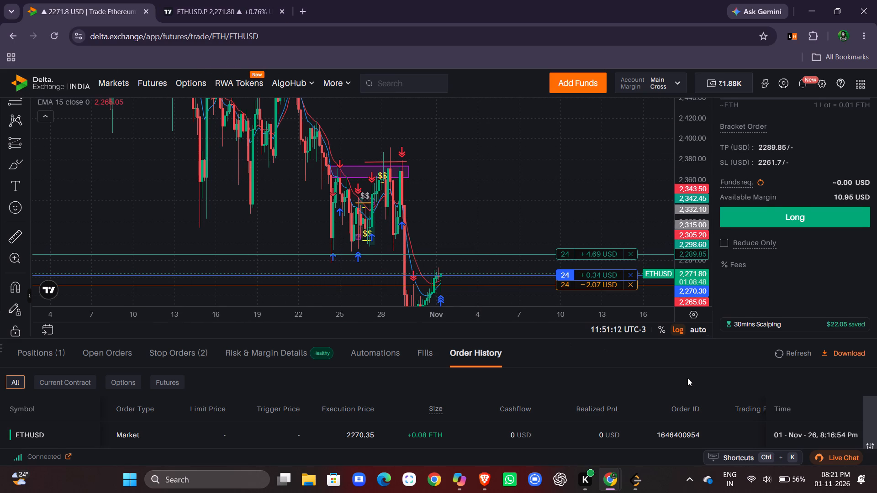
Switch the ETHUSD chart to the 15-minute timeframe and examine the recent candles around the position's entry and stop-loss lines.
scroll(687, 378, up, 1)
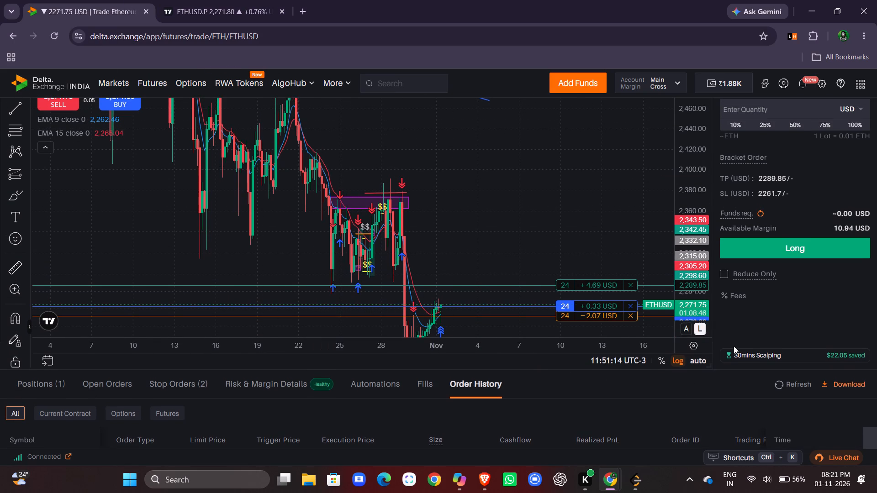
scroll(808, 332, up, 2)
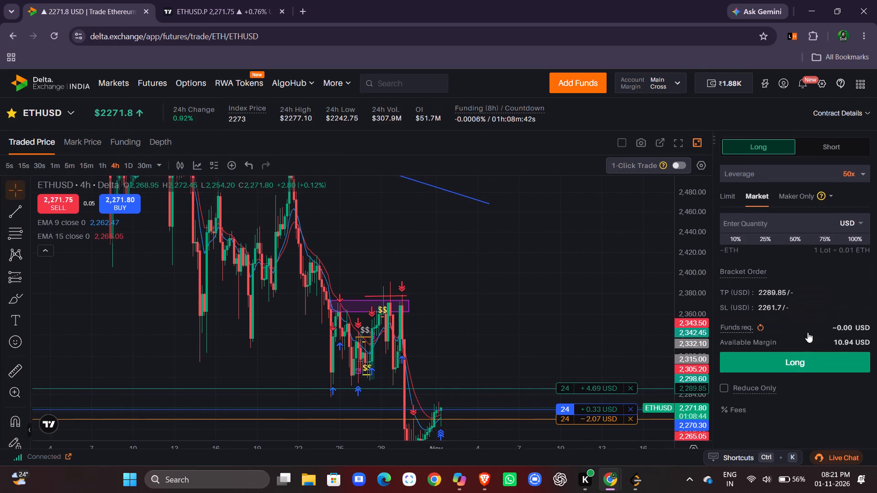
scroll(808, 332, up, 1)
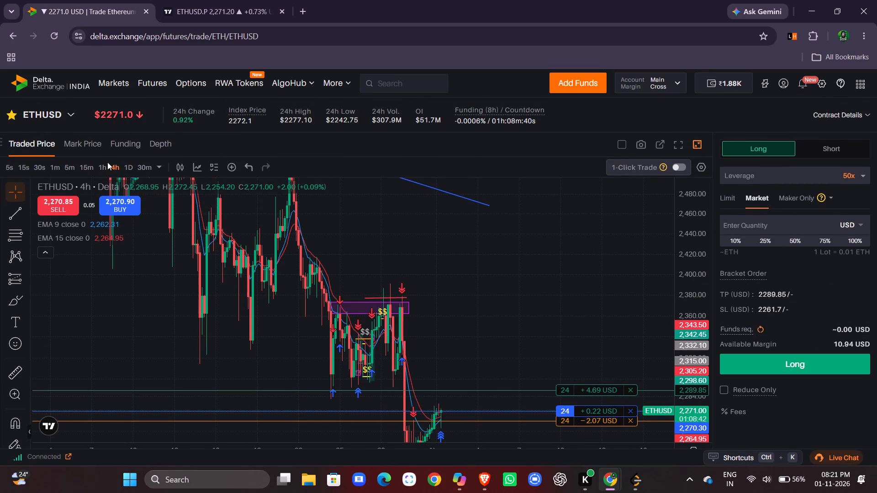
click(85, 168)
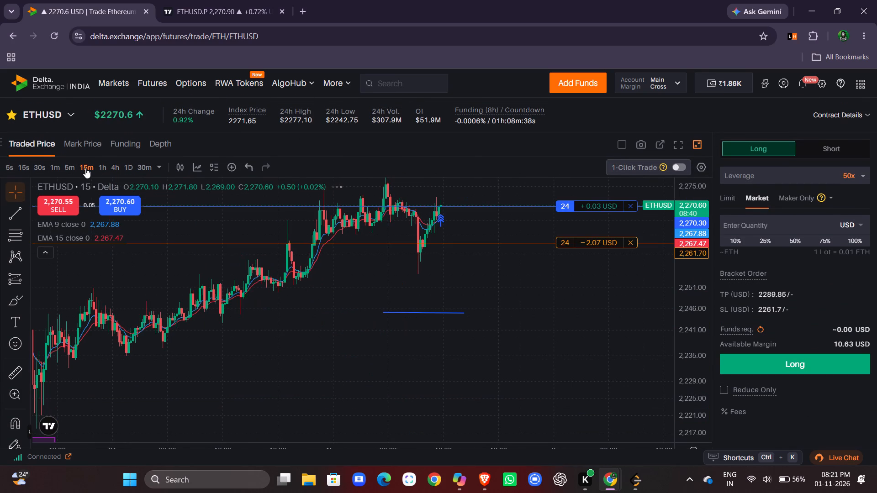
drag(691, 245, 700, 219)
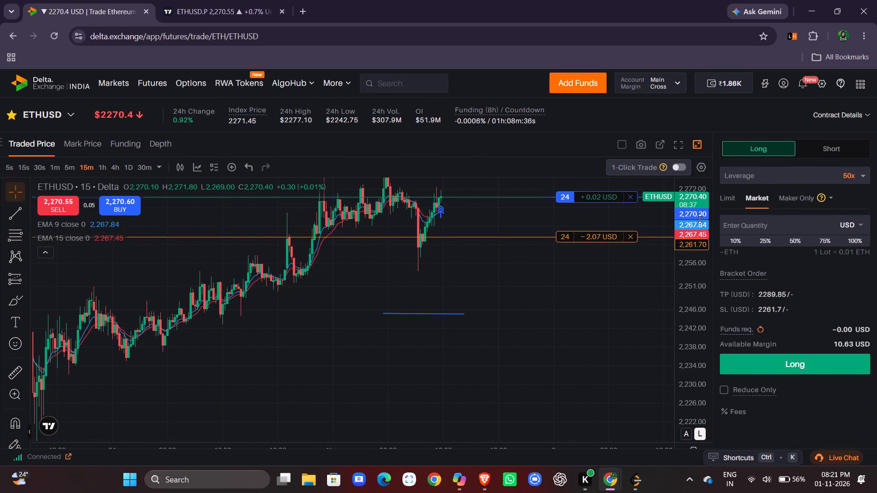
drag(700, 219, 700, 217)
drag(581, 318, 566, 388)
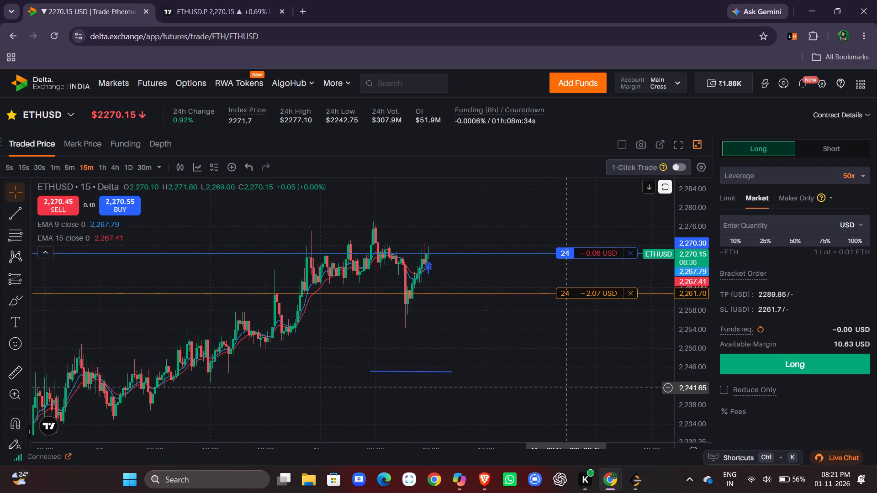
click(700, 290)
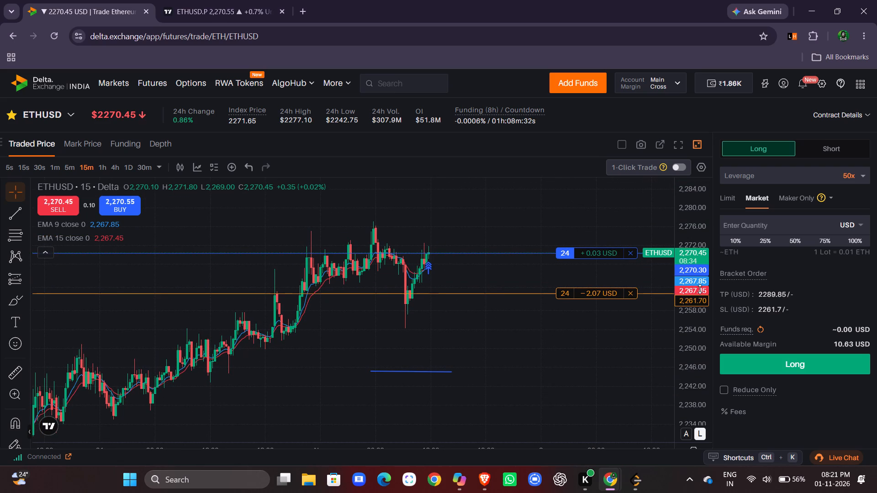
drag(700, 289, 700, 283)
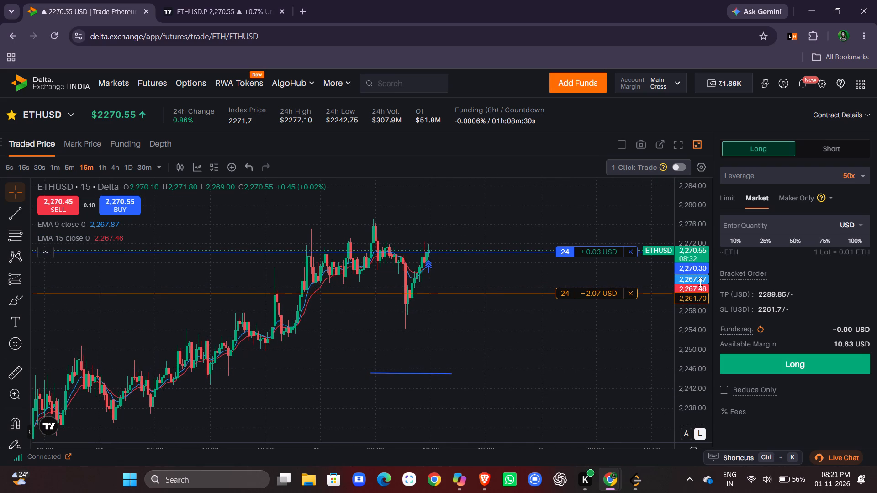
drag(700, 283, 704, 269)
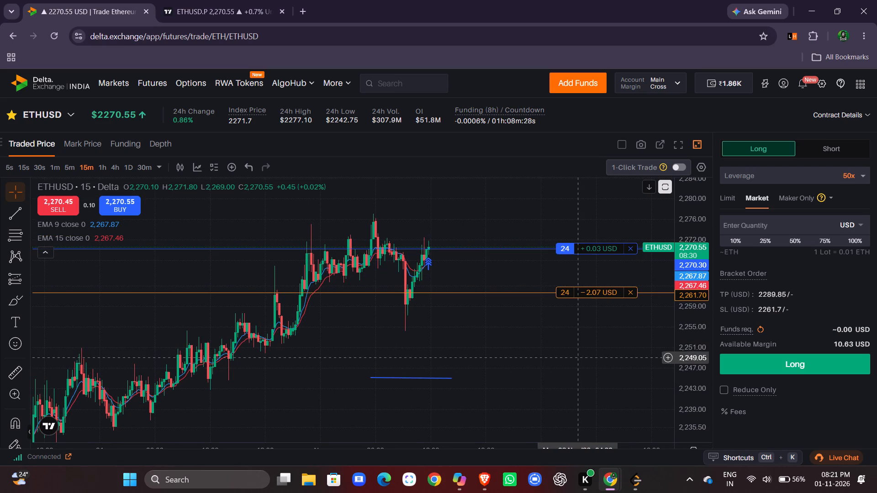
drag(577, 353, 557, 383)
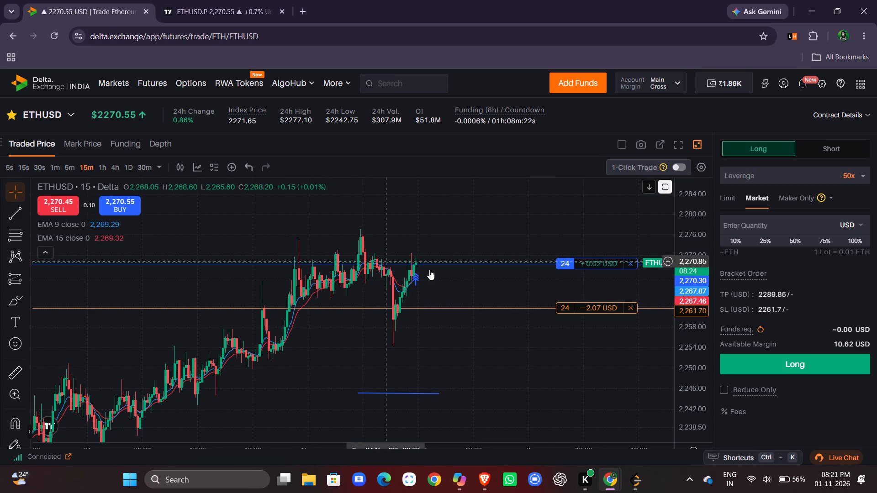
scroll(509, 292, left, 1)
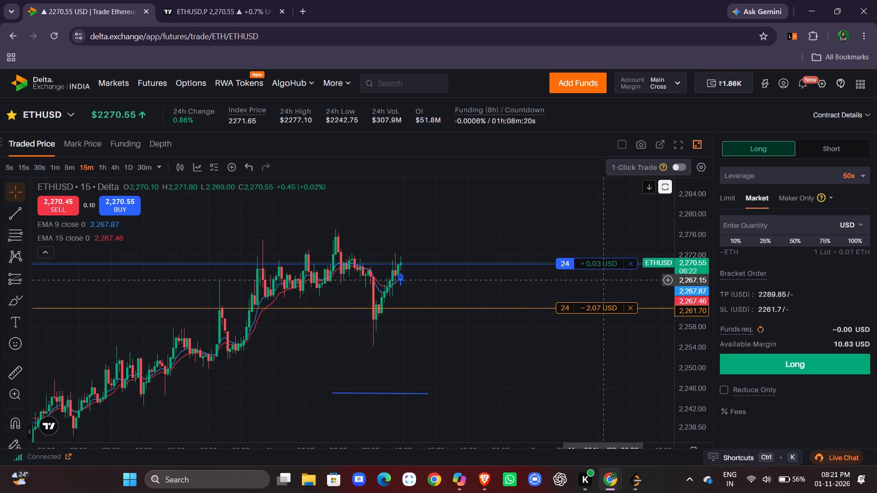
drag(699, 278, 705, 177)
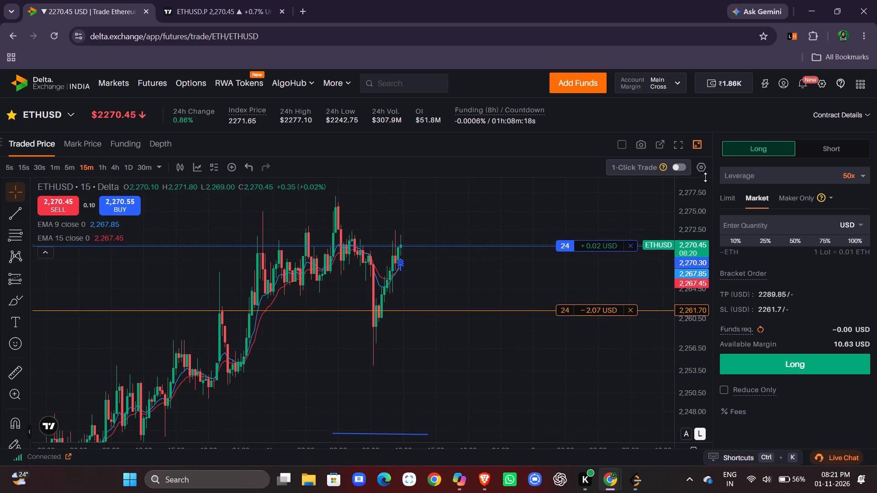
drag(705, 177, 705, 176)
drag(465, 386, 464, 416)
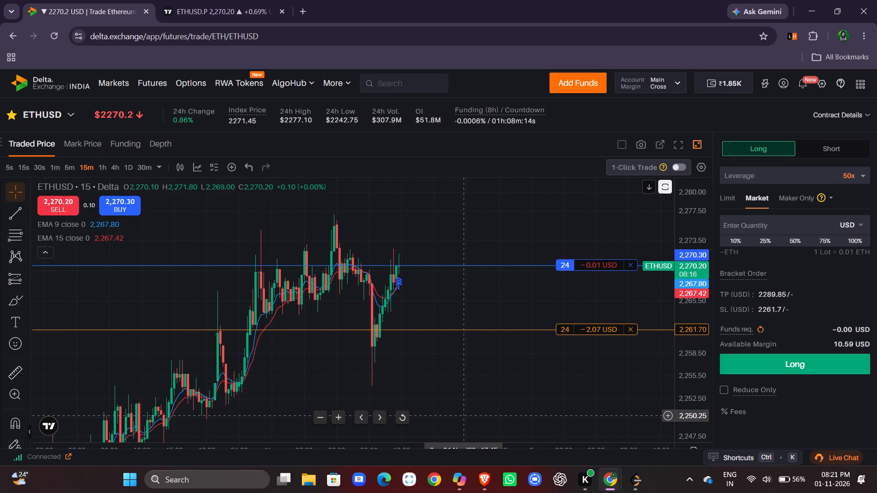
drag(452, 410, 454, 404)
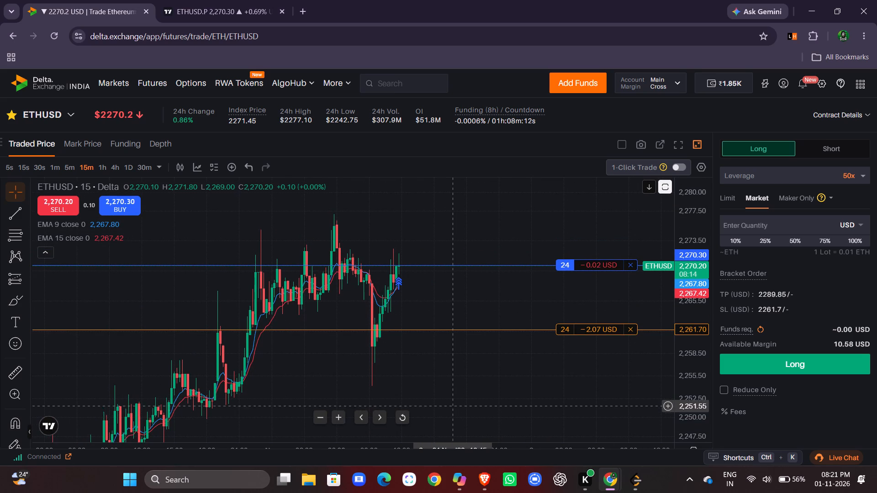
drag(454, 404, 457, 387)
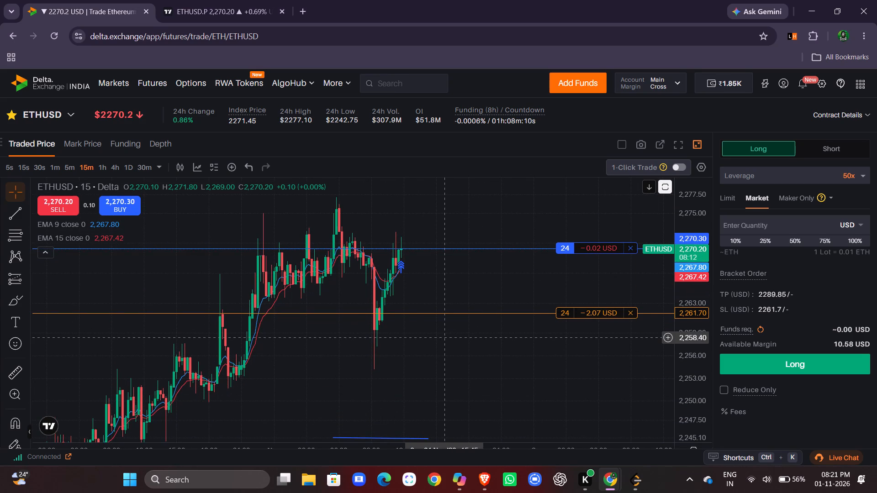
drag(445, 338, 439, 347)
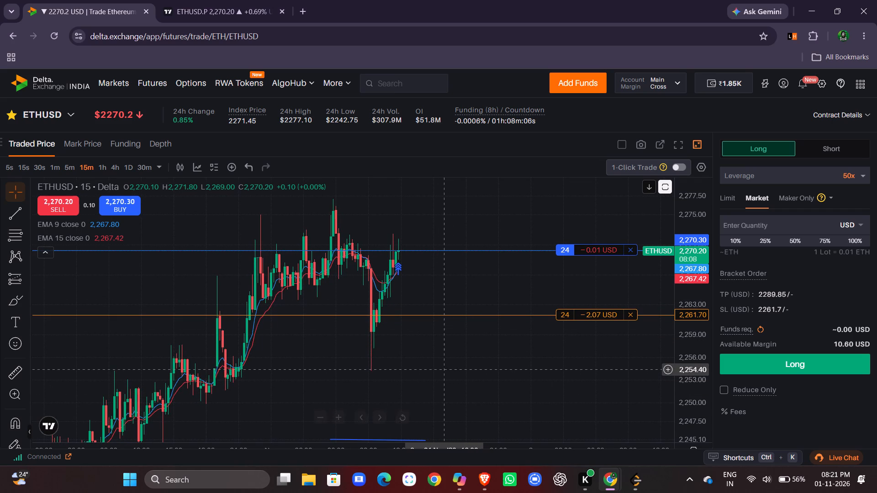
drag(496, 363, 499, 399)
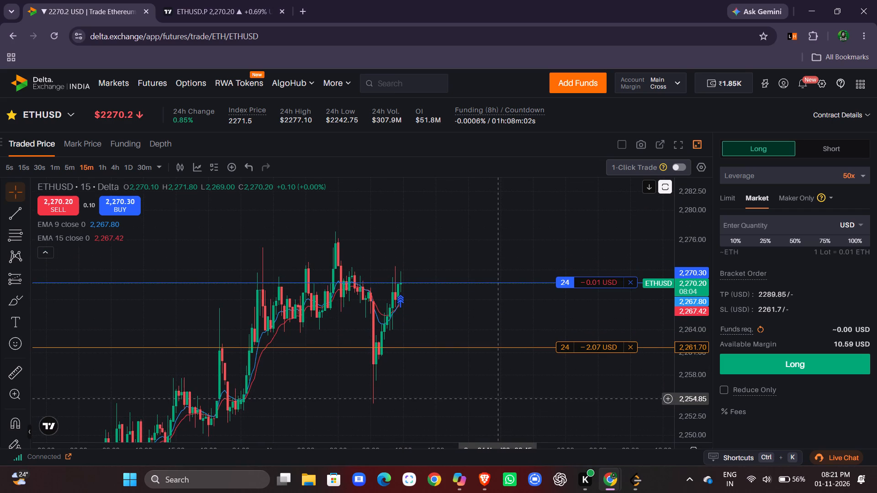
Switch to the TradingView ETHUSD.P chart, dismiss the ad-blocker notice and examine the daily candles around the position's levels.
click(211, 6)
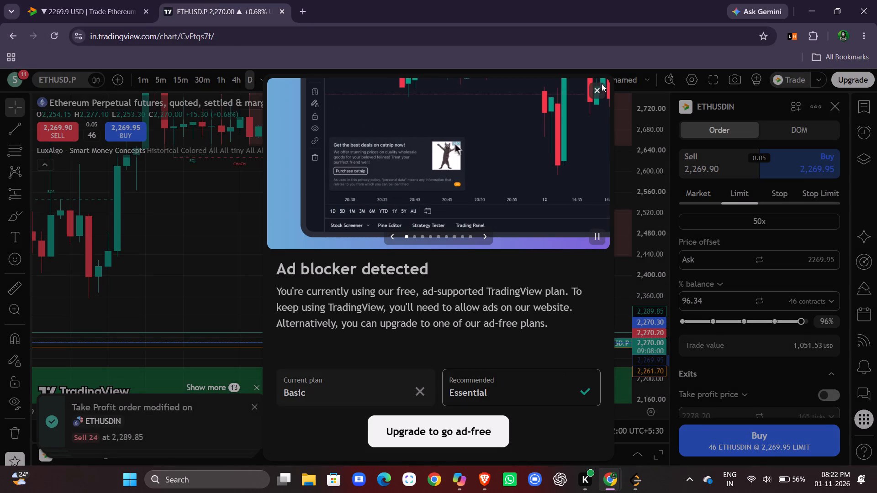
click(596, 86)
scroll(536, 241, left, 3)
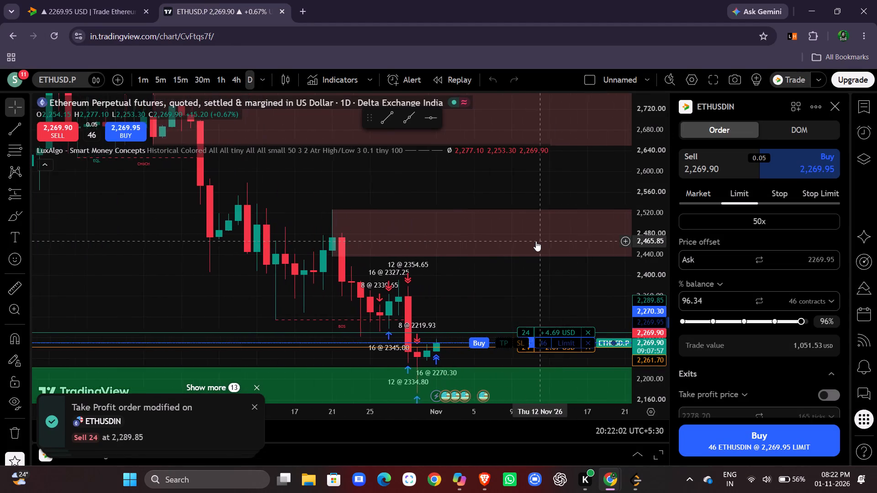
scroll(536, 241, left, 3)
drag(650, 332, 654, 307)
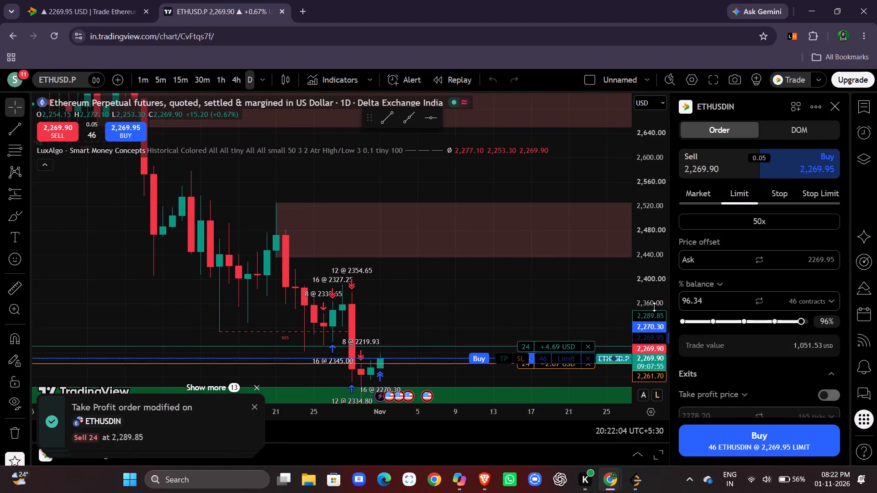
drag(654, 307, 657, 299)
Switch the ETHUSD.P chart to the 15-minute timeframe and examine price against the entry, take-profit and stop-loss lines.
click(184, 77)
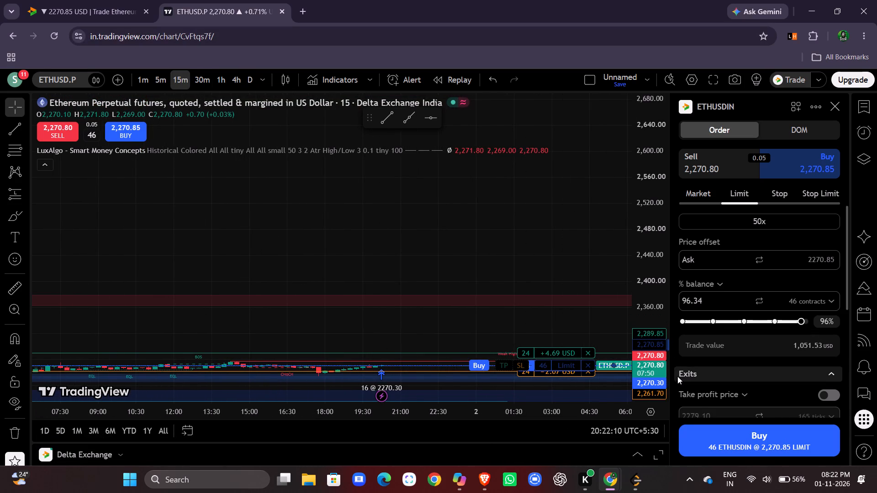
drag(650, 364, 657, 260)
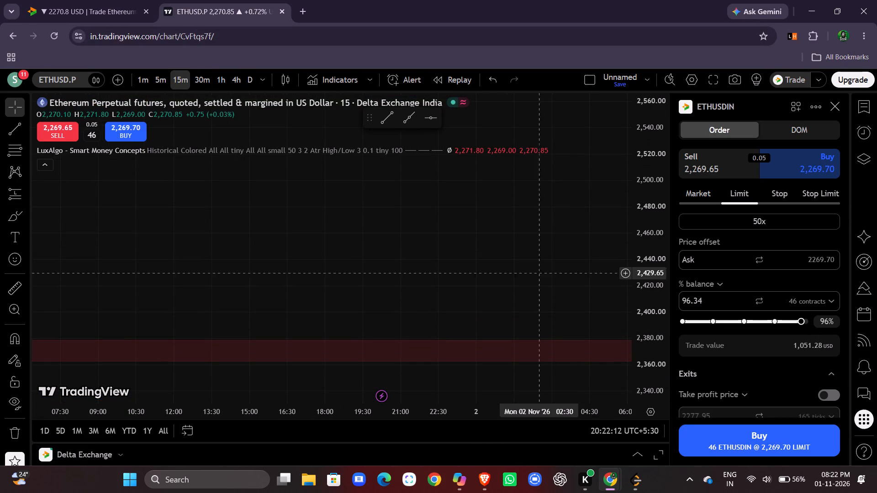
drag(499, 278, 486, 57)
drag(655, 303, 660, 0)
drag(500, 224, 539, 95)
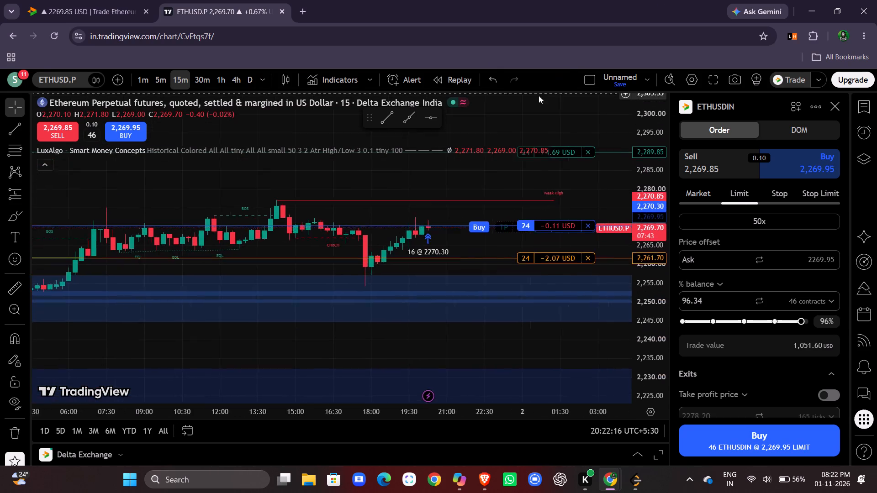
drag(539, 95, 497, 199)
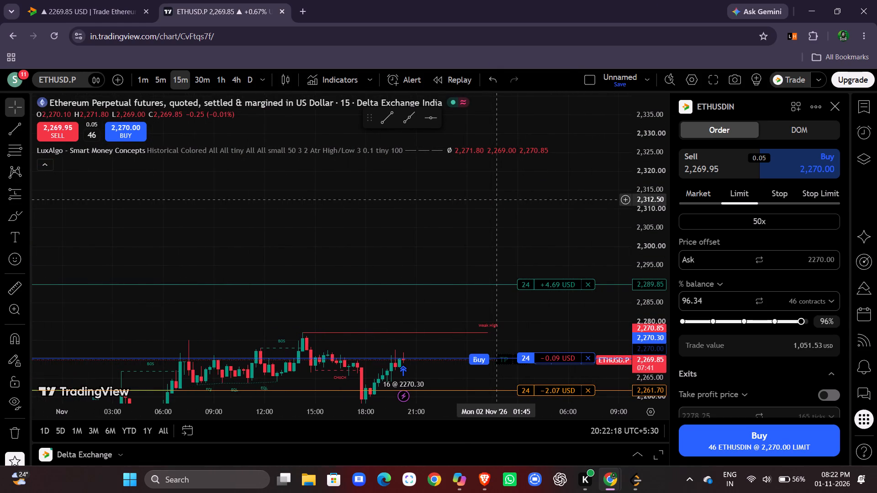
drag(468, 210, 479, 153)
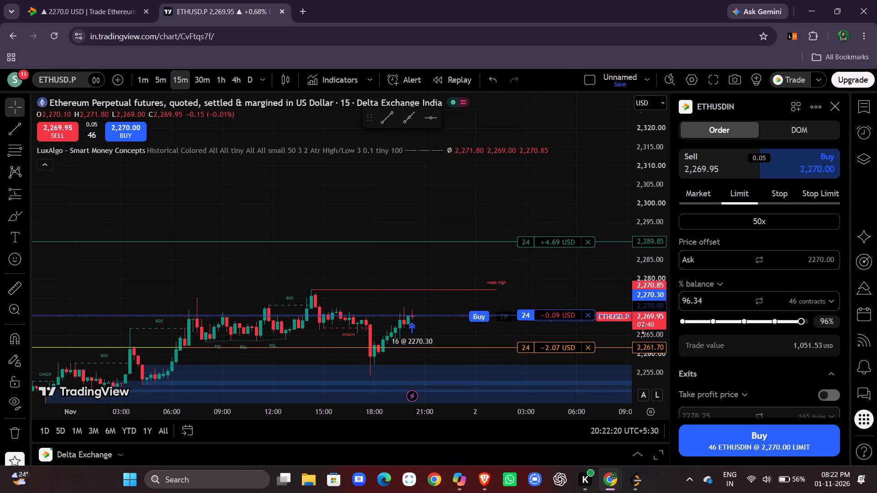
drag(643, 330, 644, 244)
drag(531, 286, 537, 254)
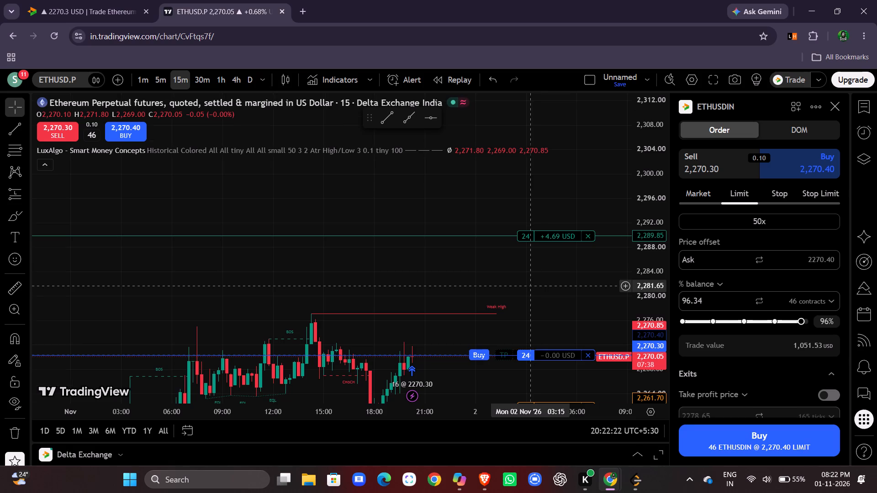
drag(537, 254, 540, 163)
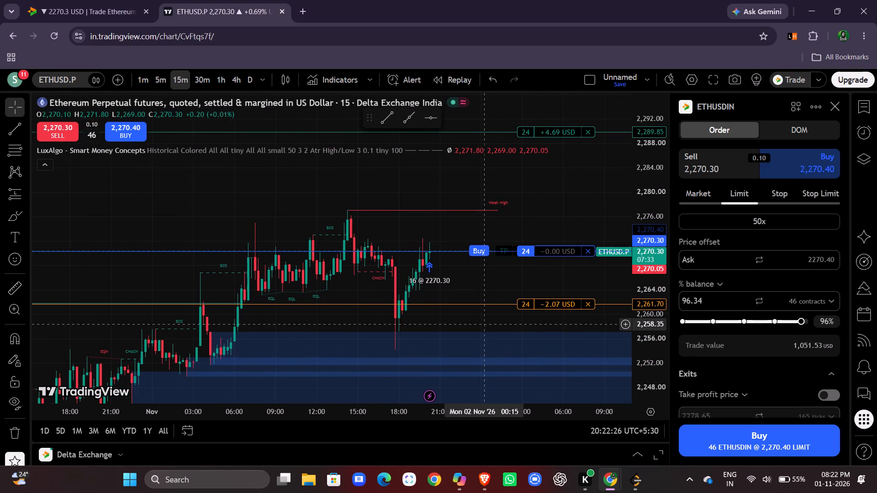
Examine the recent 15-minute ETHUSD.P candles around the position's entry, the weak-high line and the stop-loss level.
drag(663, 283, 670, 239)
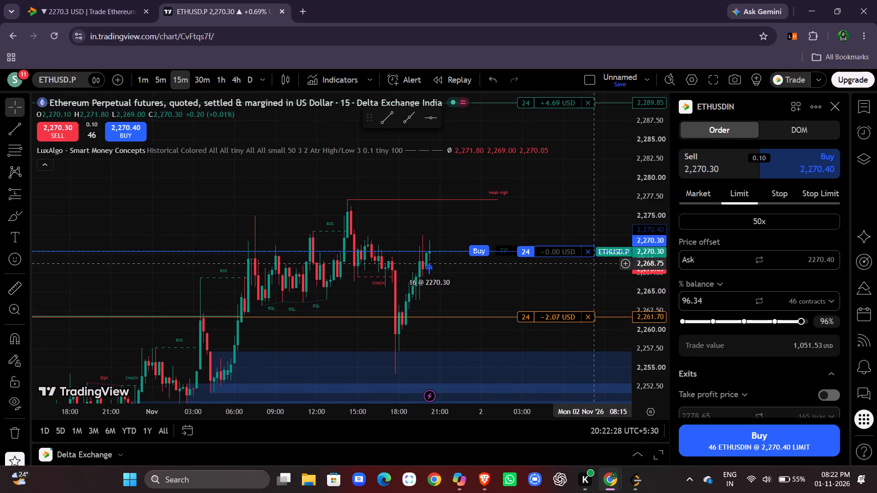
drag(516, 280, 488, 298)
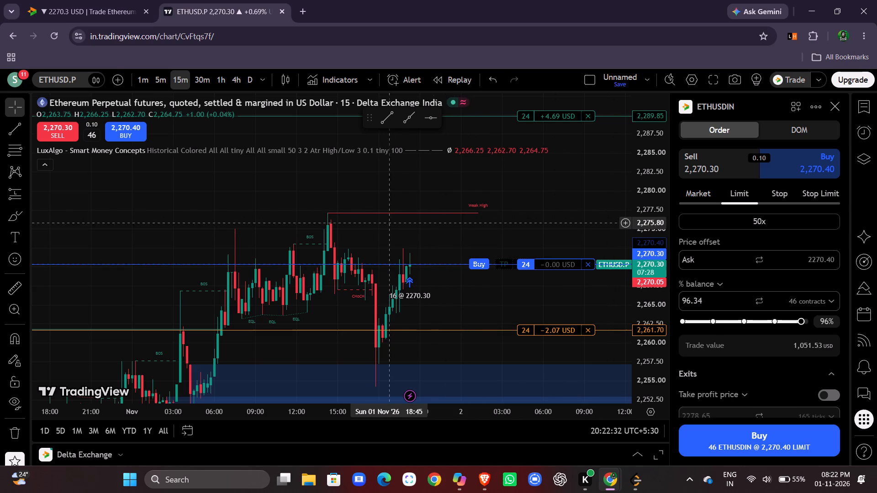
drag(522, 226, 506, 225)
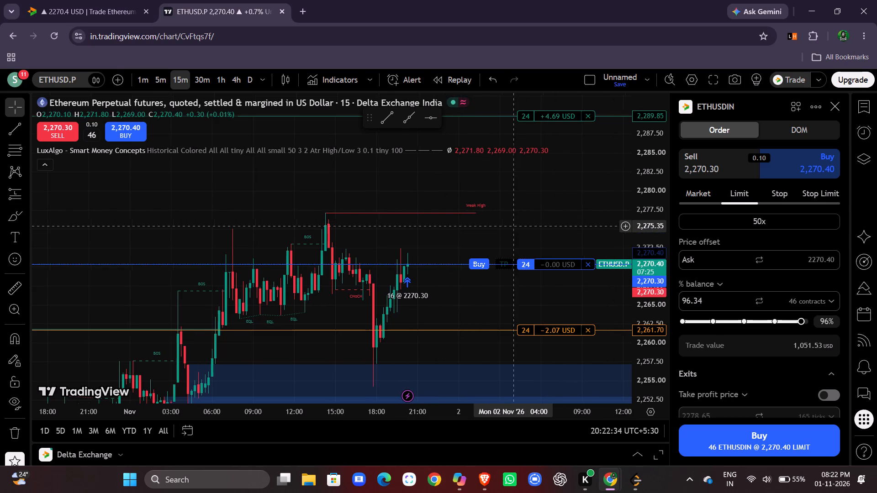
drag(506, 225, 496, 223)
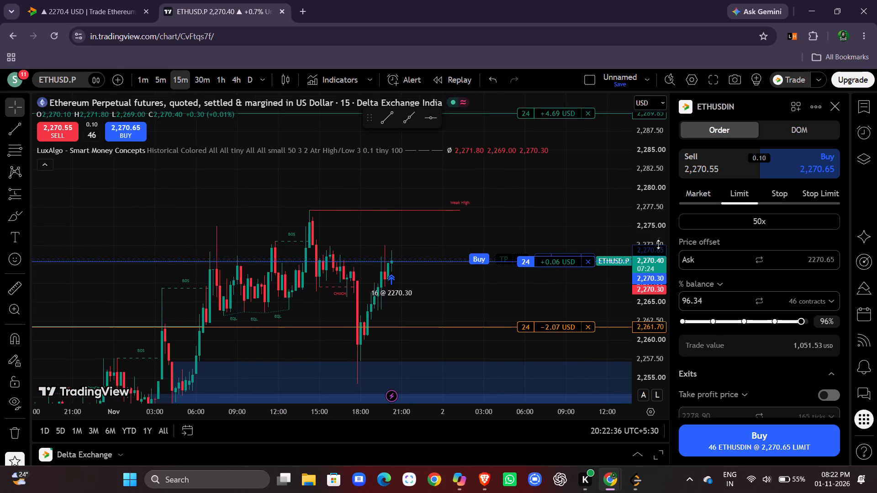
drag(658, 244, 658, 226)
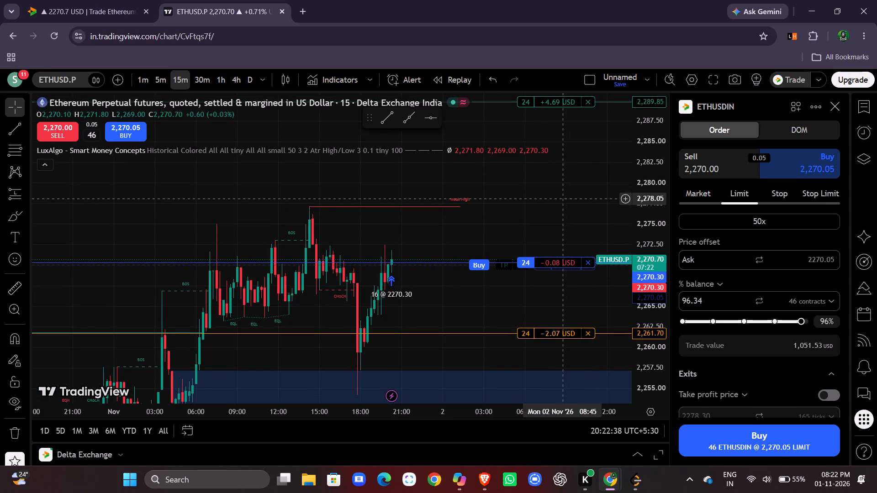
drag(649, 176, 649, 201)
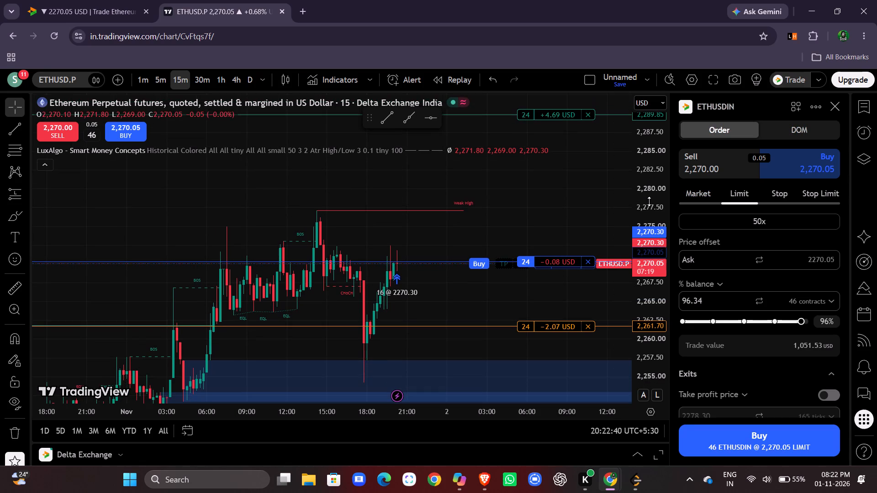
drag(649, 201, 649, 199)
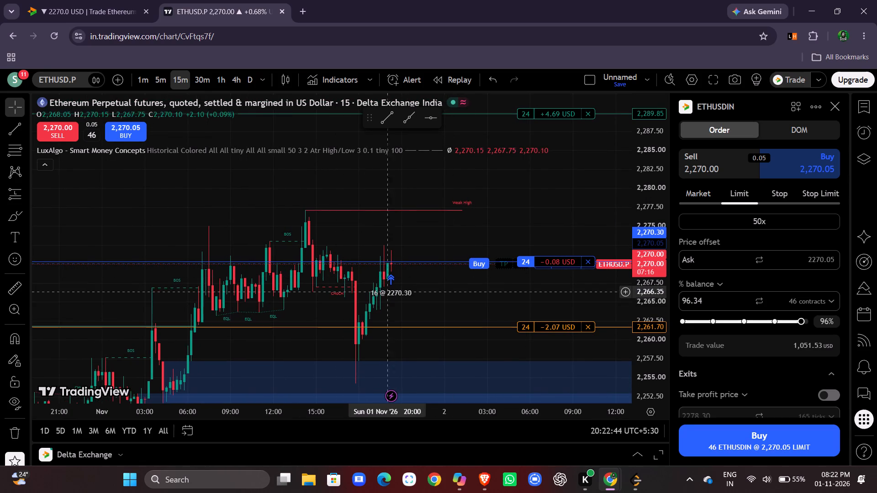
drag(444, 301, 423, 300)
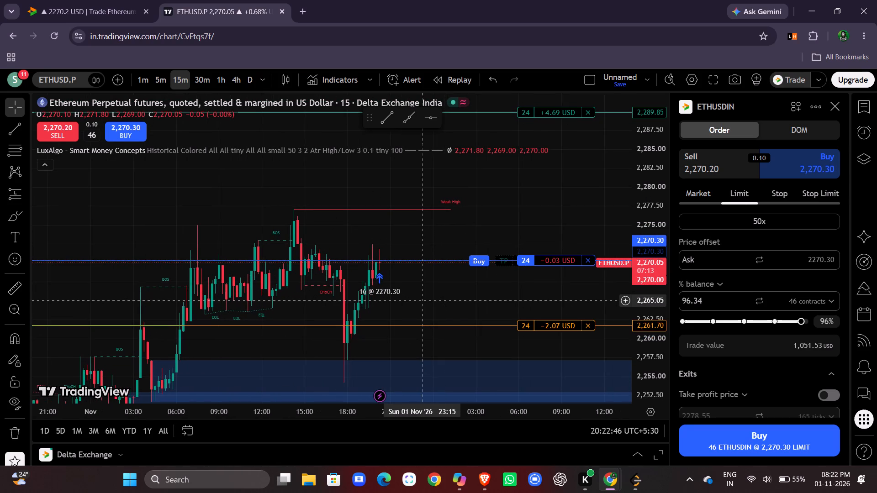
drag(423, 300, 423, 300)
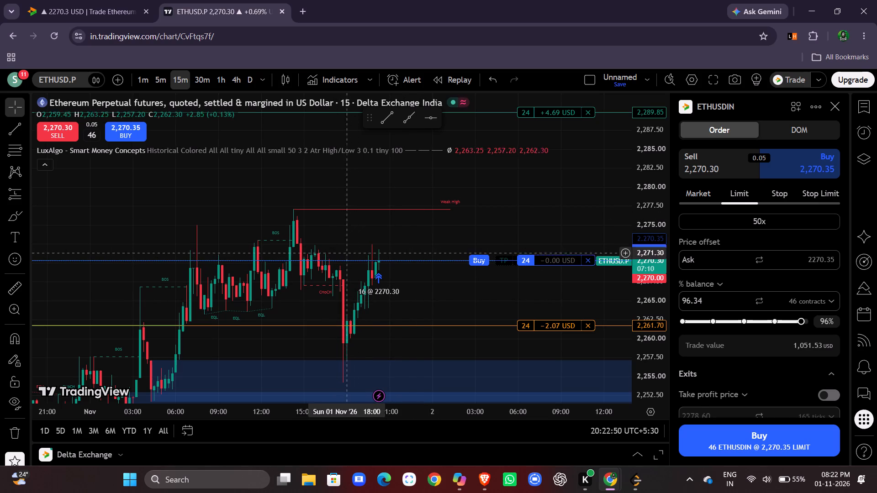
drag(655, 257, 654, 241)
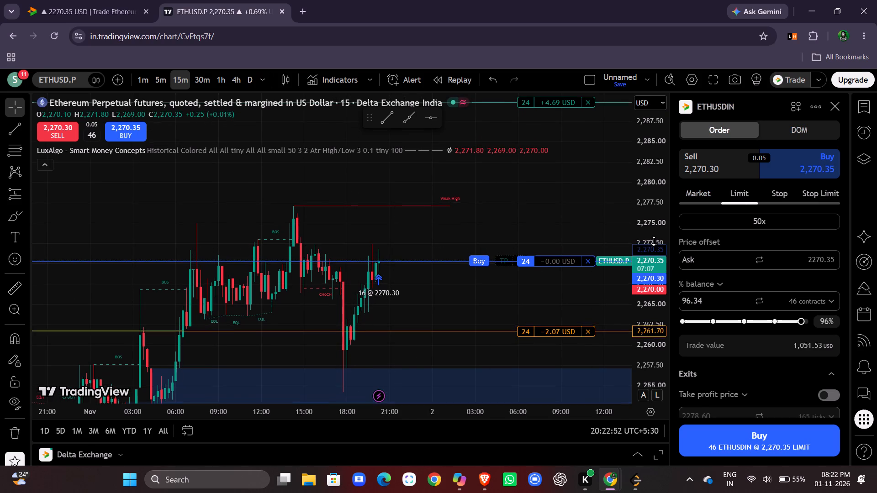
drag(654, 241, 653, 242)
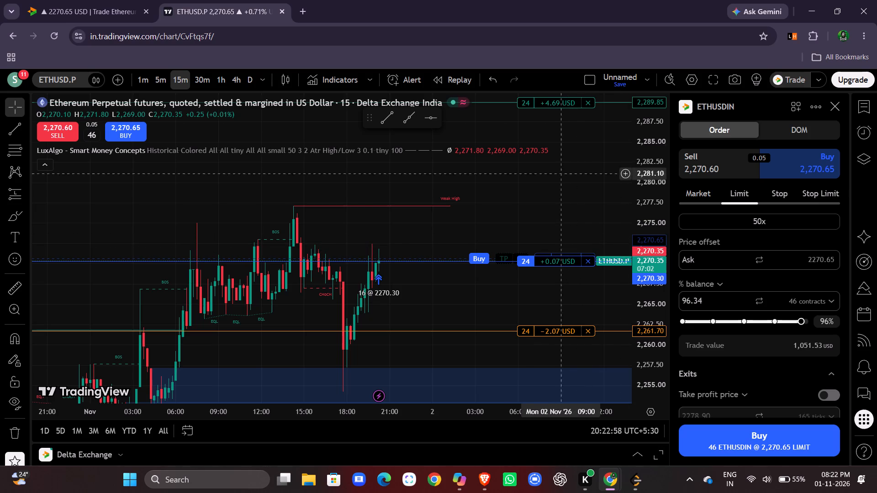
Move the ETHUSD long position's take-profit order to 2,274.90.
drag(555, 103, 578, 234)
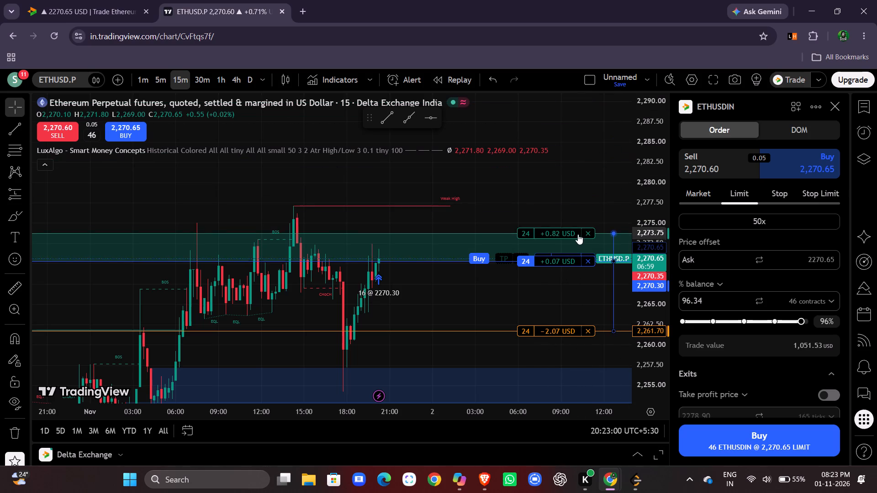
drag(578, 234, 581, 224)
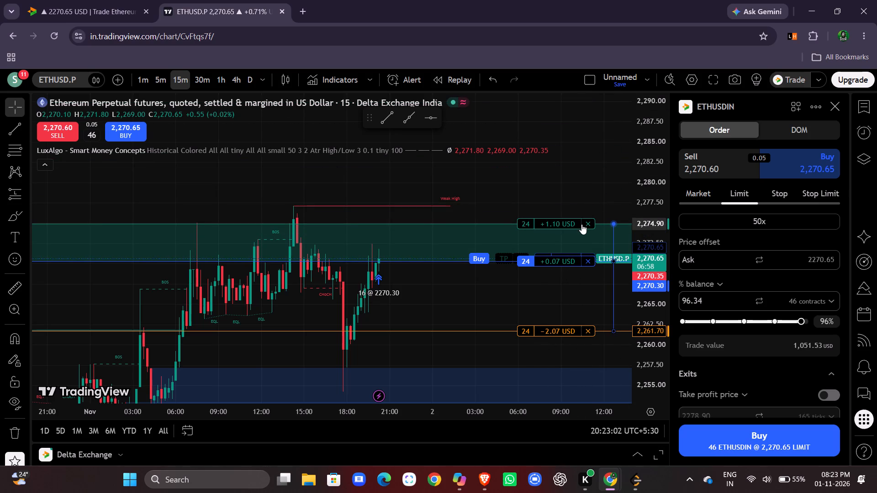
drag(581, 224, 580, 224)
Move the ETHUSD long position's take-profit order above the weak-high line, to 2,283.05.
drag(567, 226, 569, 220)
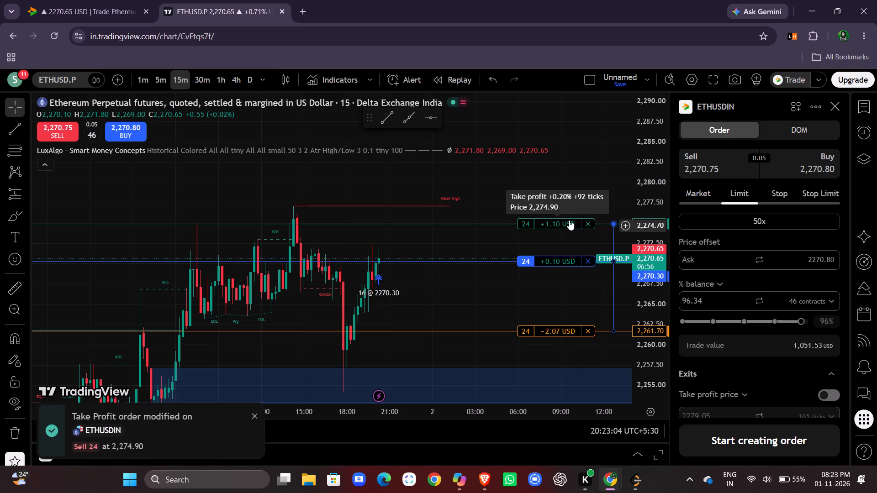
drag(569, 220, 575, 207)
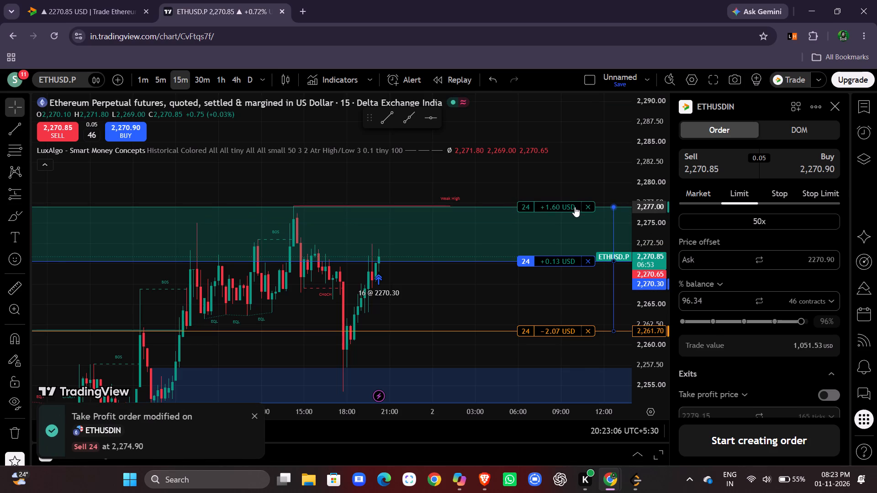
drag(575, 207, 578, 203)
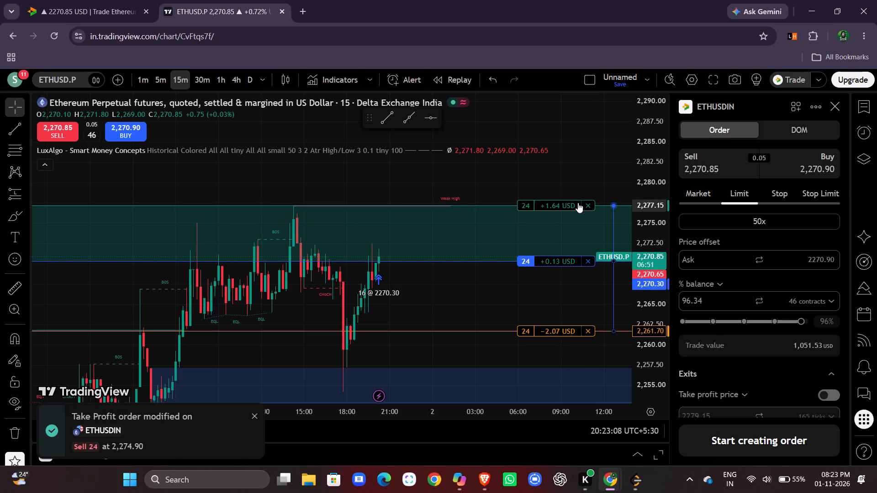
drag(578, 203, 582, 189)
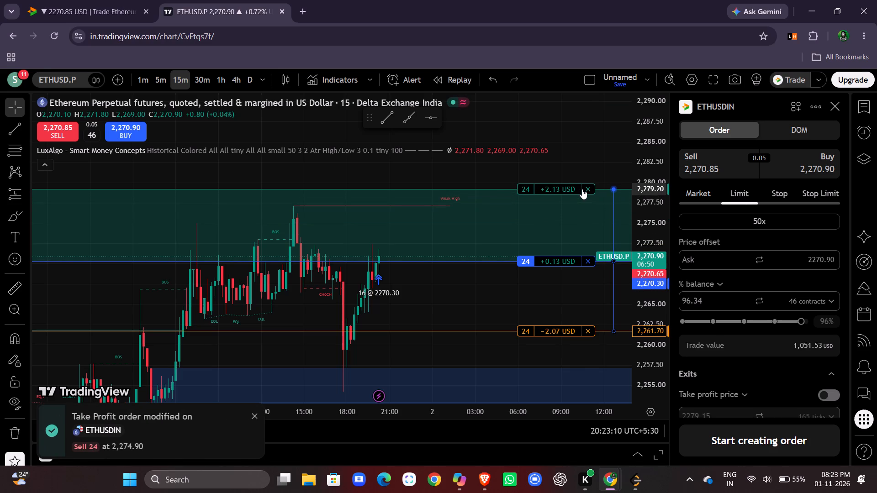
drag(582, 189, 583, 157)
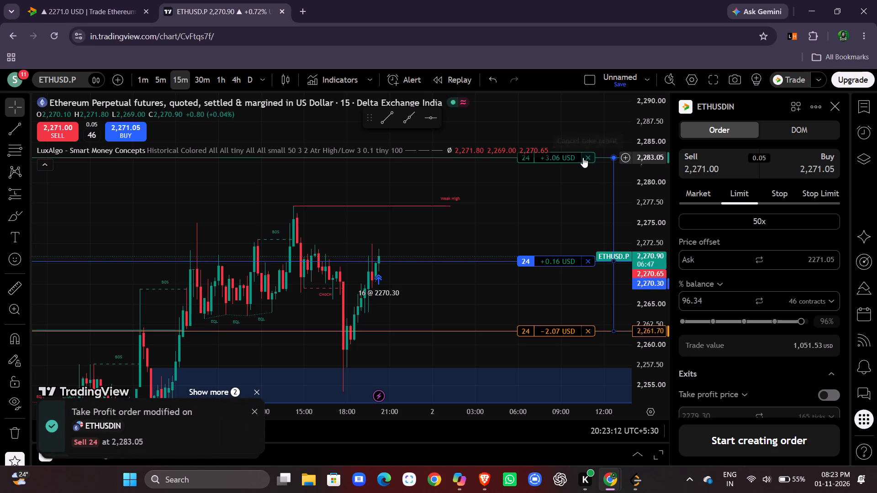
Switch the ETHUSD.P chart to the 5-minute timeframe and examine the recent candles against the position's levels and the strong-high zone.
drag(653, 207, 656, 177)
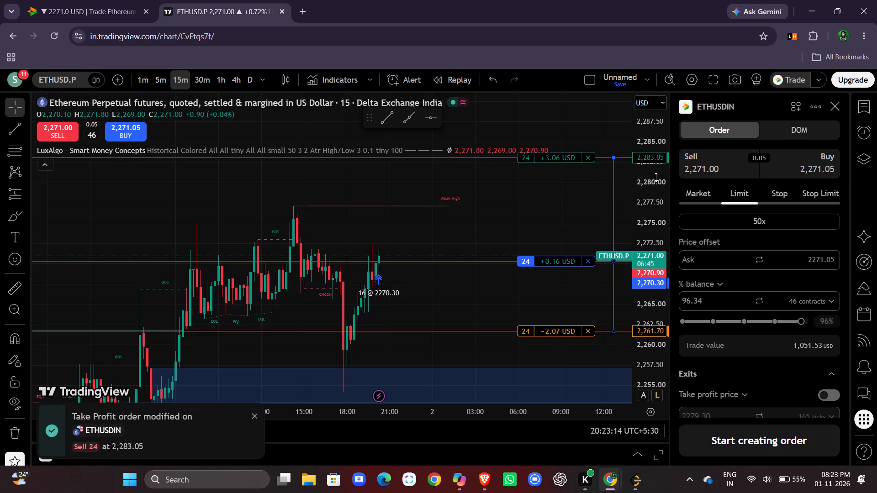
drag(656, 177, 656, 160)
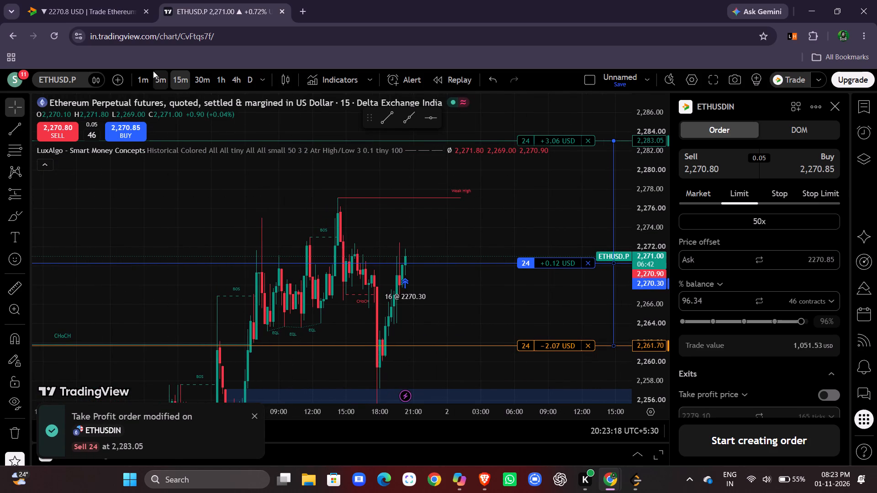
click(163, 79)
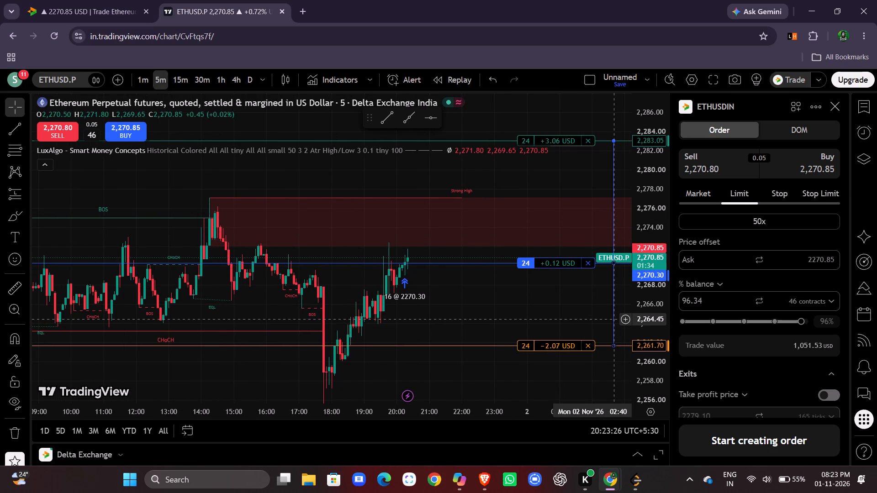
drag(558, 323, 538, 326)
drag(656, 269, 656, 247)
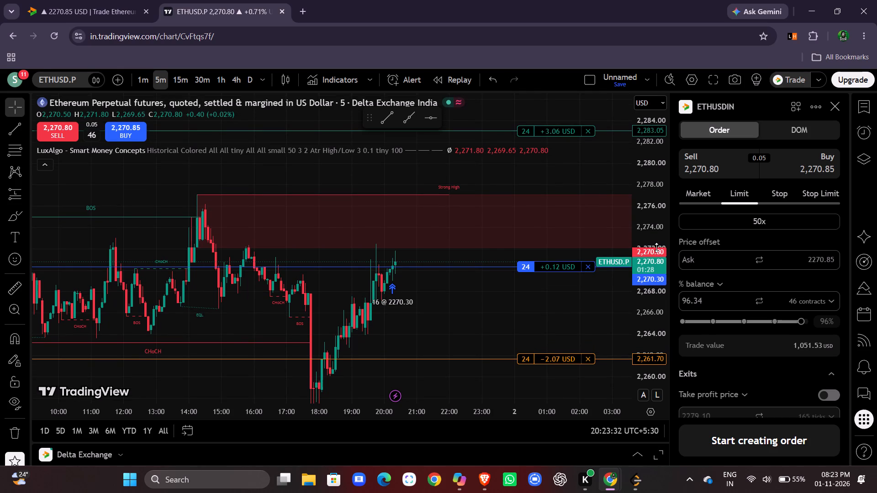
drag(656, 247, 658, 237)
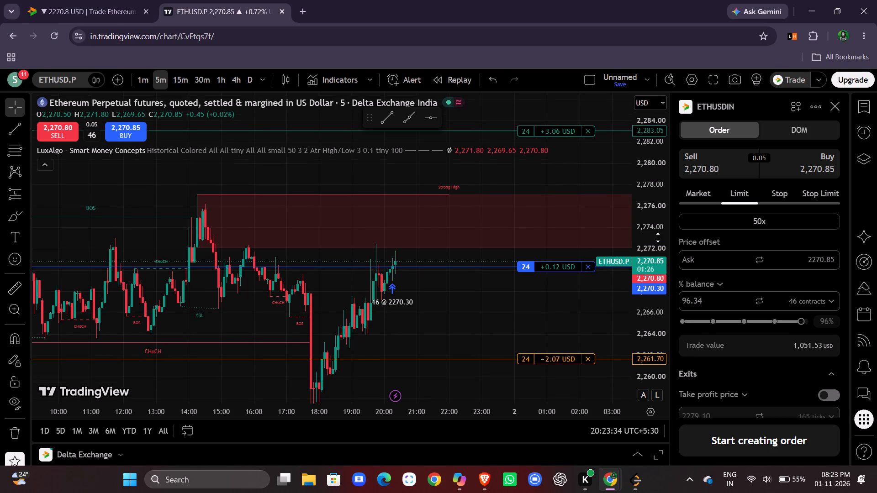
drag(658, 237, 657, 234)
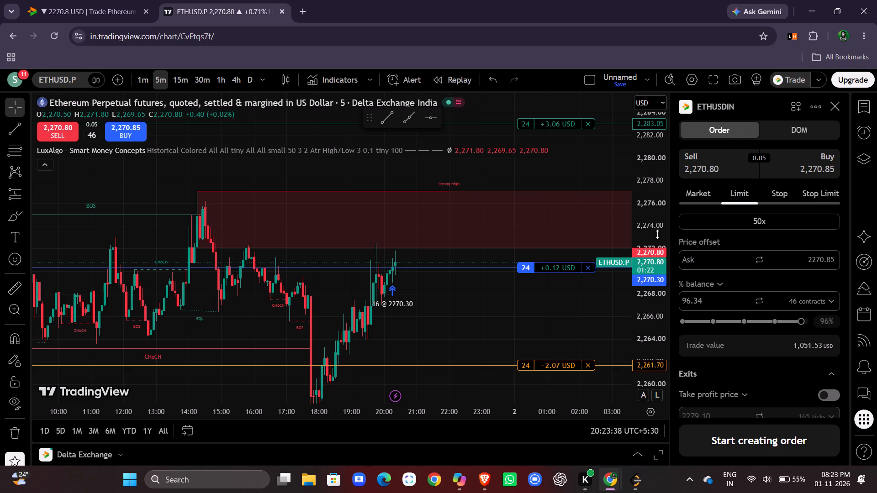
Switch the ETHUSD.P chart to the 1-minute timeframe.
click(145, 81)
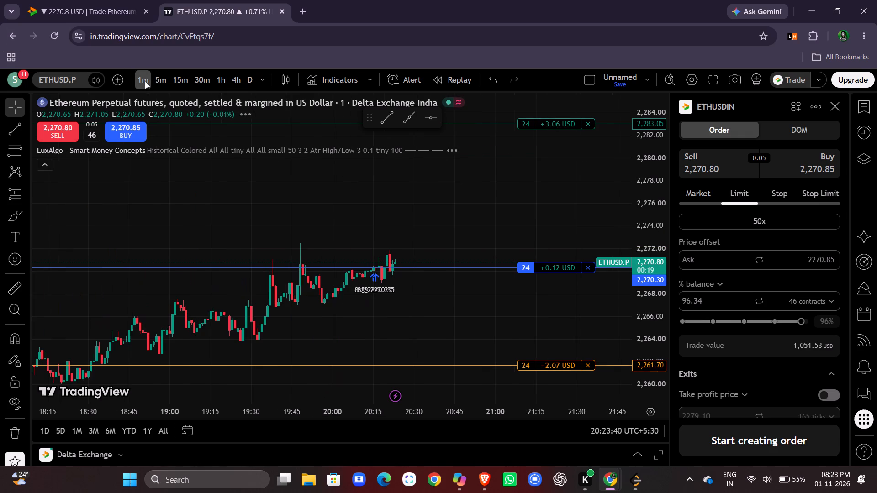
Examine the 1-minute ETHUSD.P candles against the long position's entry, stop-loss level and the strong-high line.
drag(654, 257, 647, 204)
drag(643, 209, 643, 213)
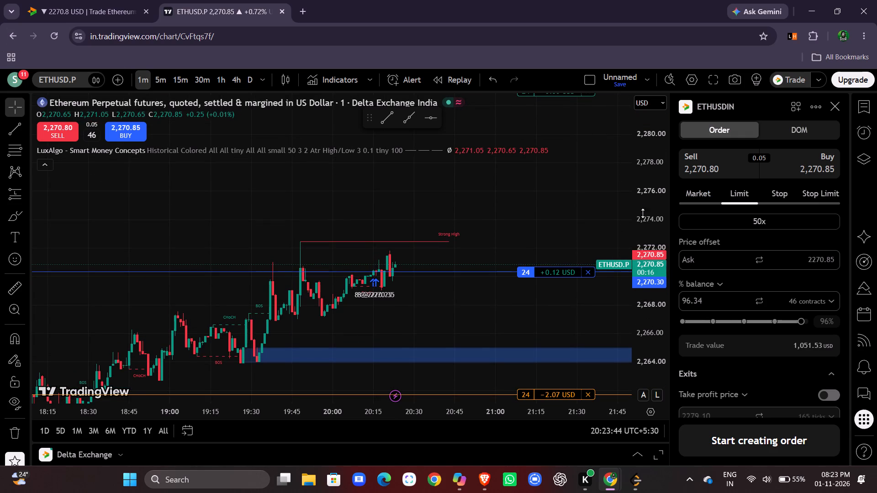
drag(643, 213, 643, 223)
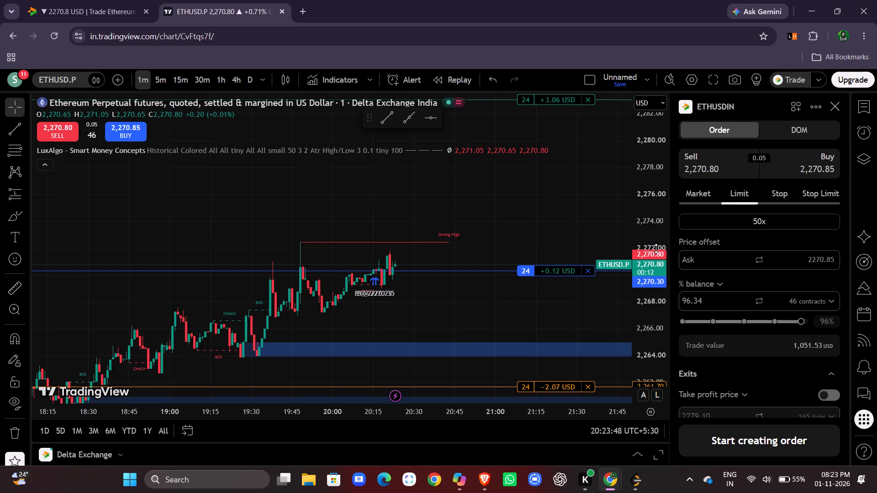
drag(656, 248, 655, 237)
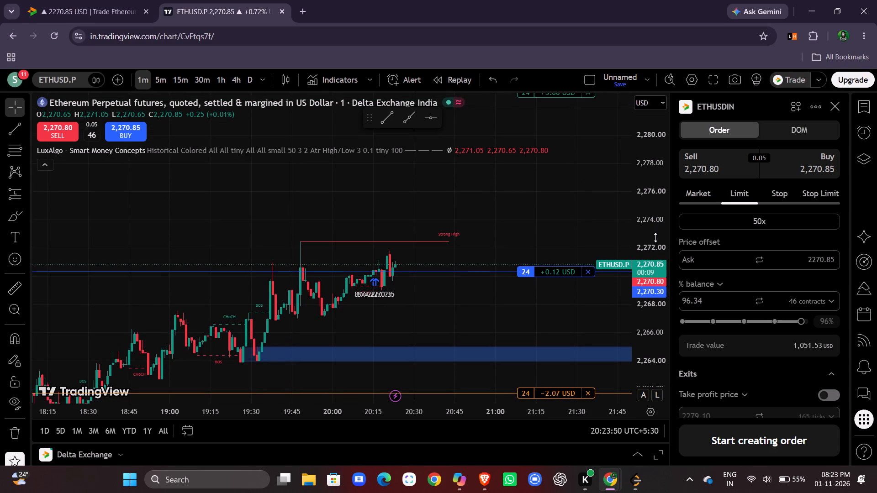
drag(655, 237, 654, 237)
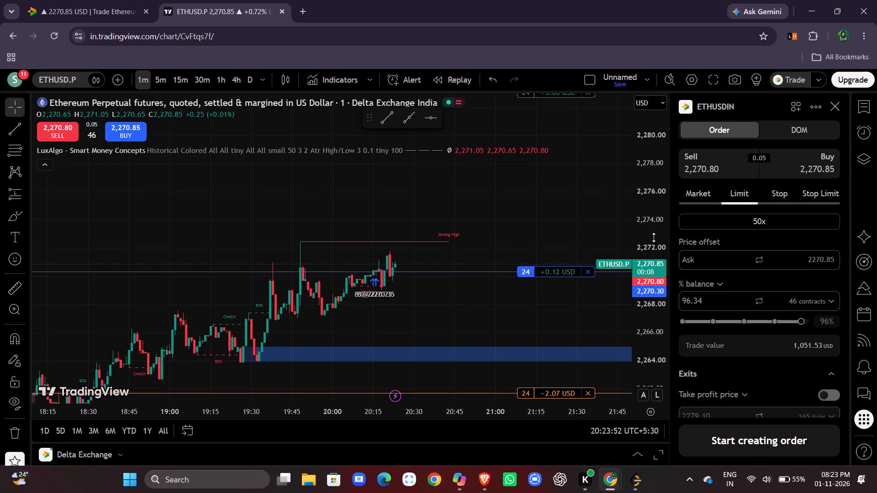
click(471, 322)
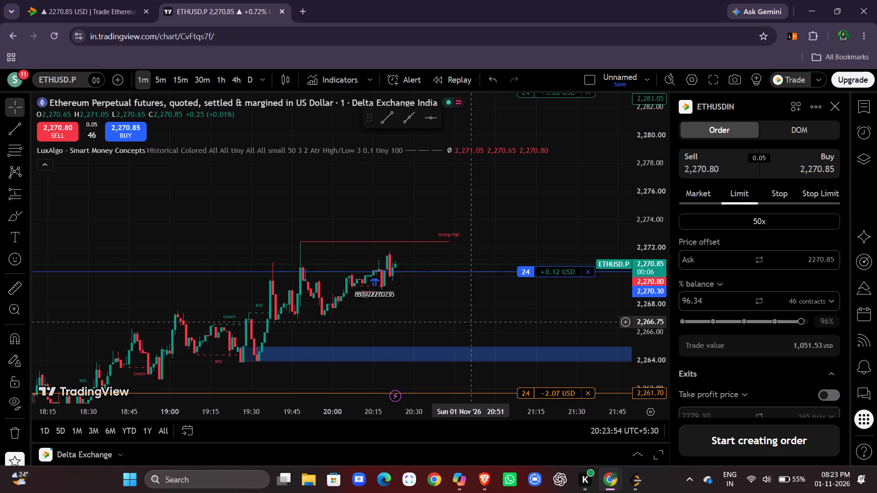
Switch the ETHUSD.P chart to the 5-minute timeframe and examine earlier and recent price action around the position's levels and strong-high zone.
click(159, 79)
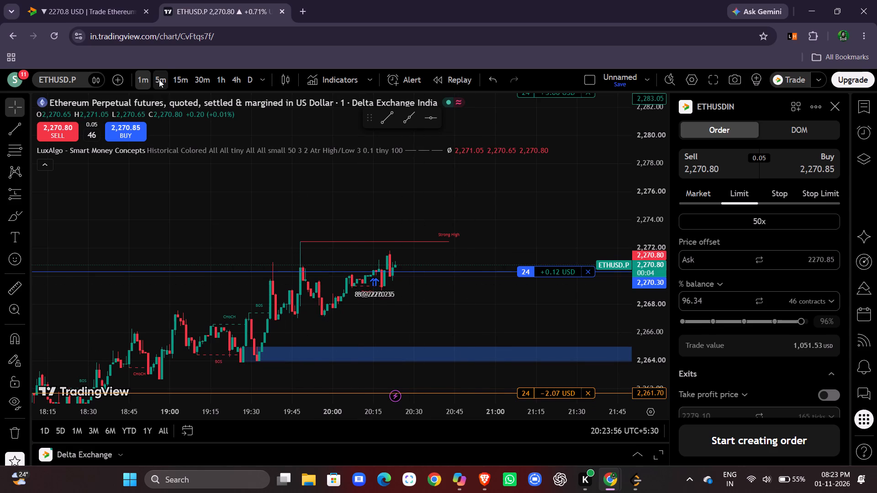
drag(646, 169, 647, 237)
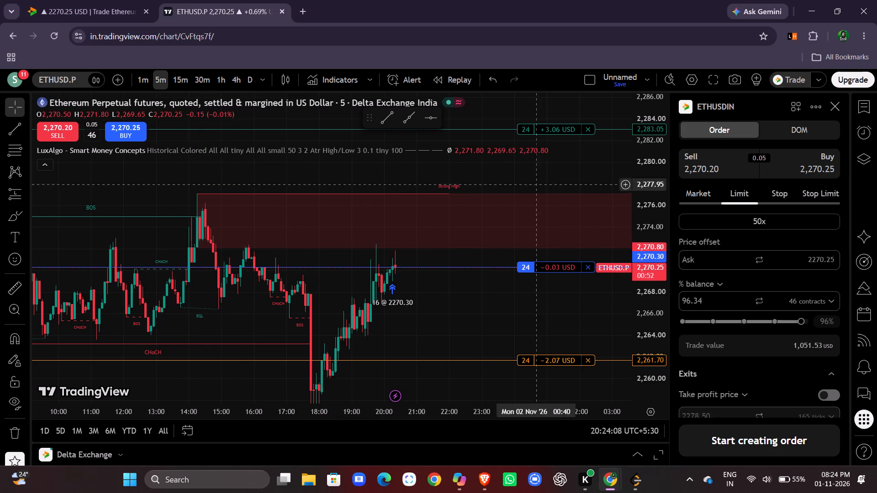
drag(646, 164, 646, 177)
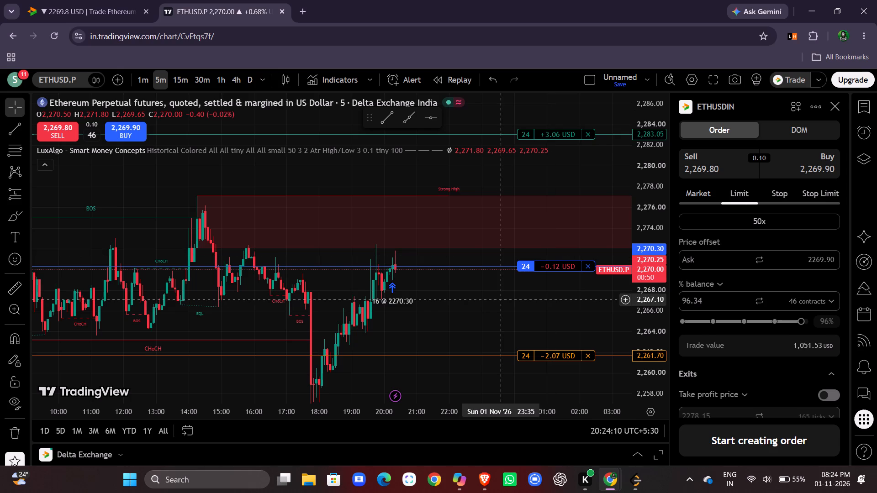
drag(499, 302, 436, 307)
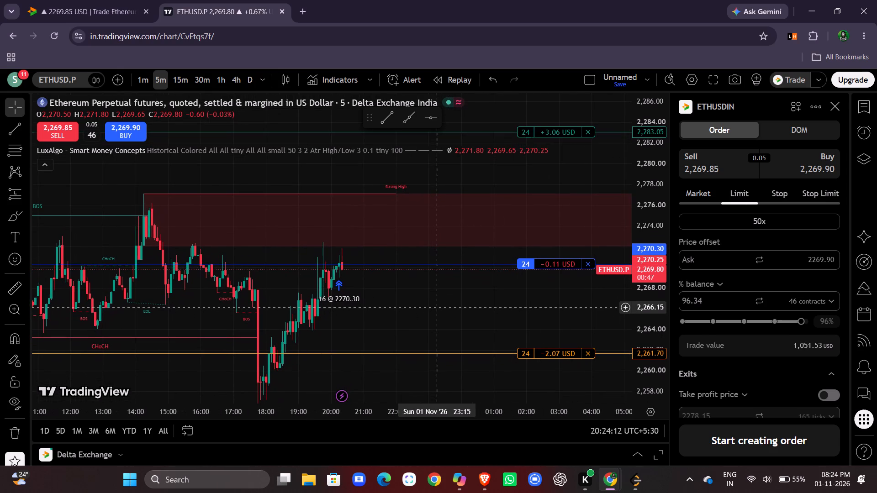
drag(423, 307, 401, 309)
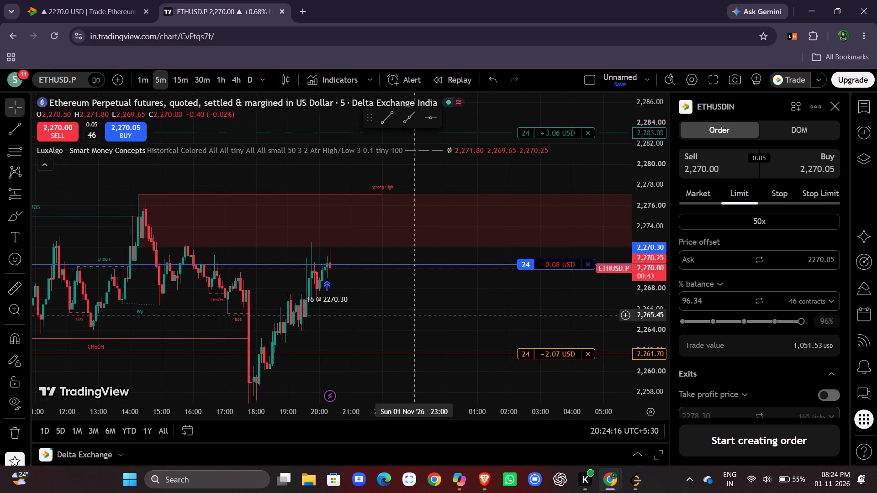
scroll(414, 315, right, 3)
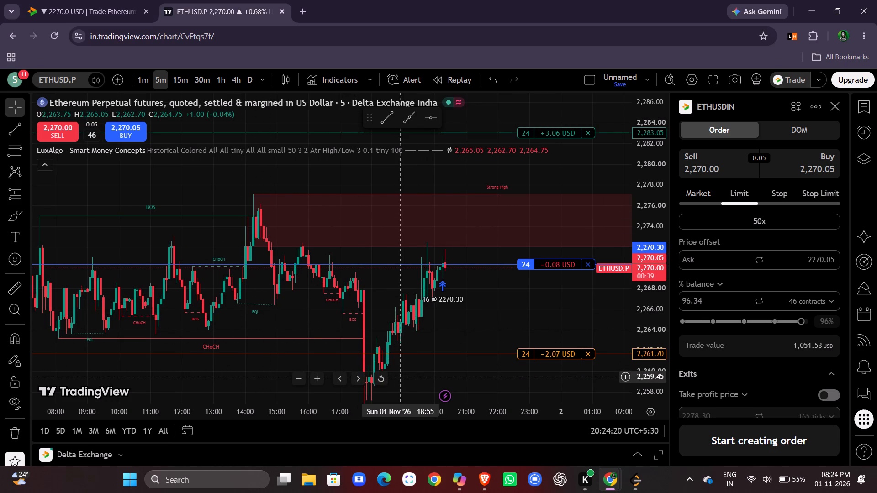
scroll(300, 308, right, 4)
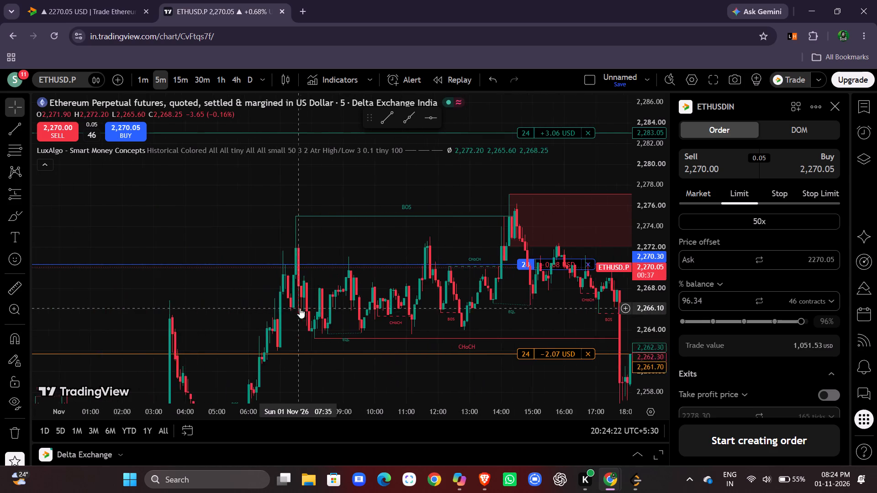
scroll(300, 308, left, 2)
scroll(184, 269, right, 3)
scroll(404, 319, left, 2)
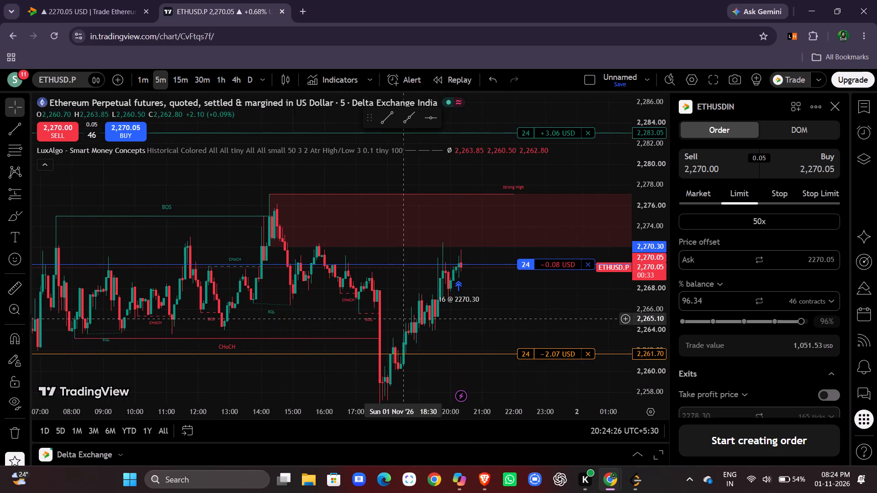
scroll(514, 316, left, 1)
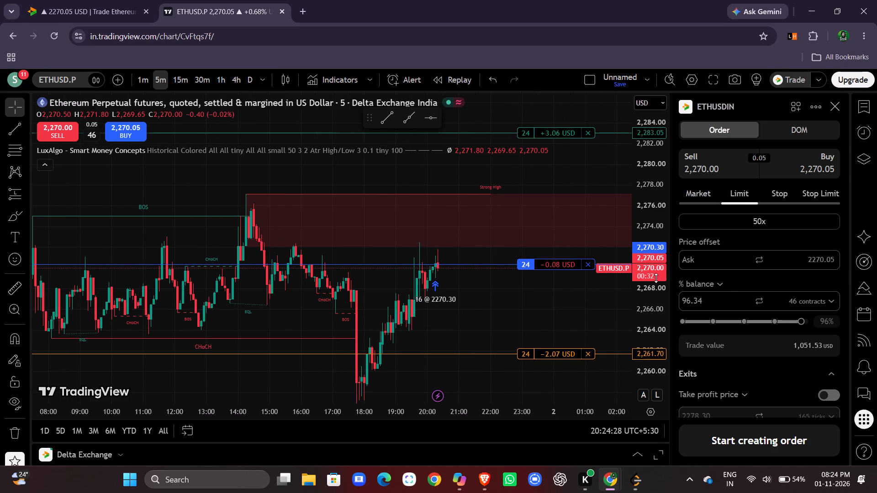
drag(658, 278, 653, 277)
drag(552, 325, 534, 328)
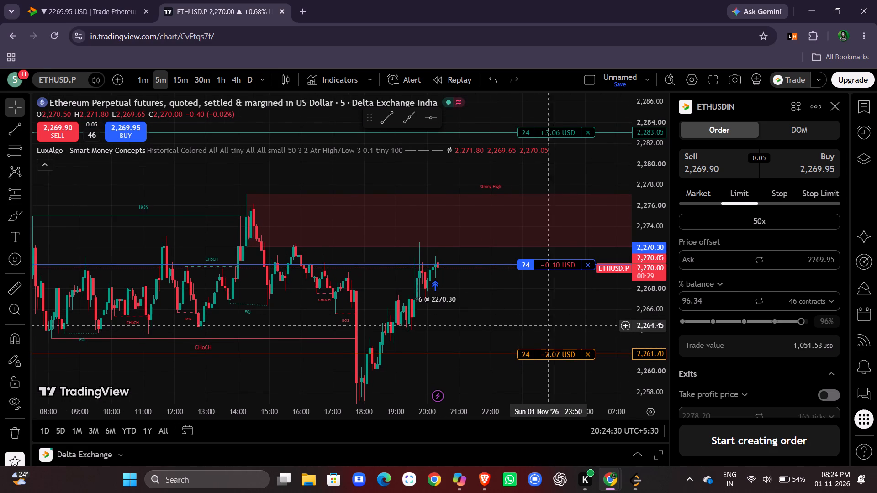
drag(534, 328, 519, 330)
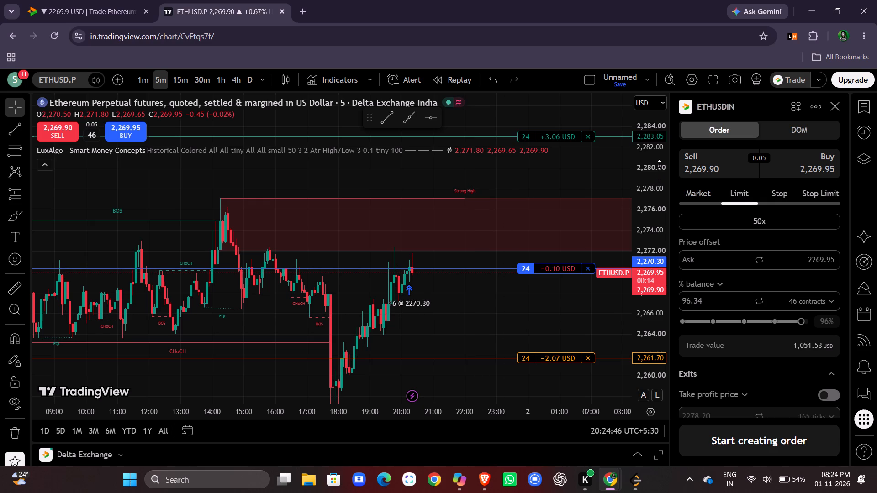
drag(656, 161, 664, 198)
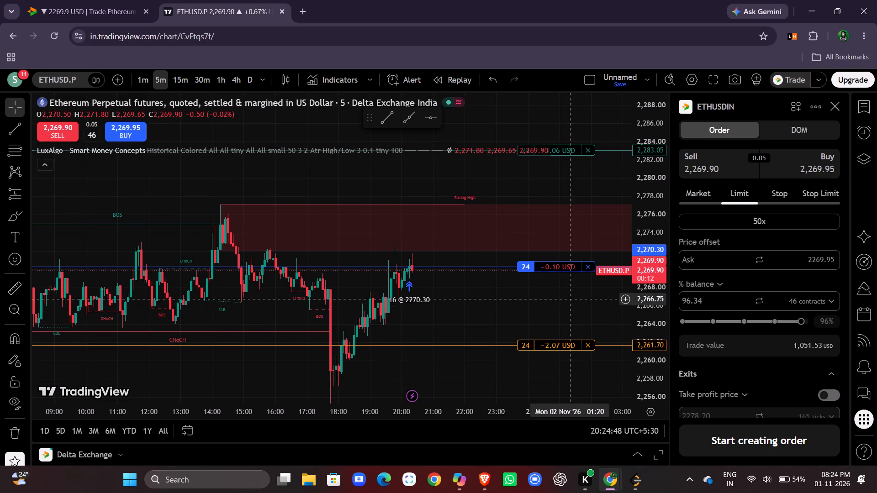
drag(568, 300, 573, 316)
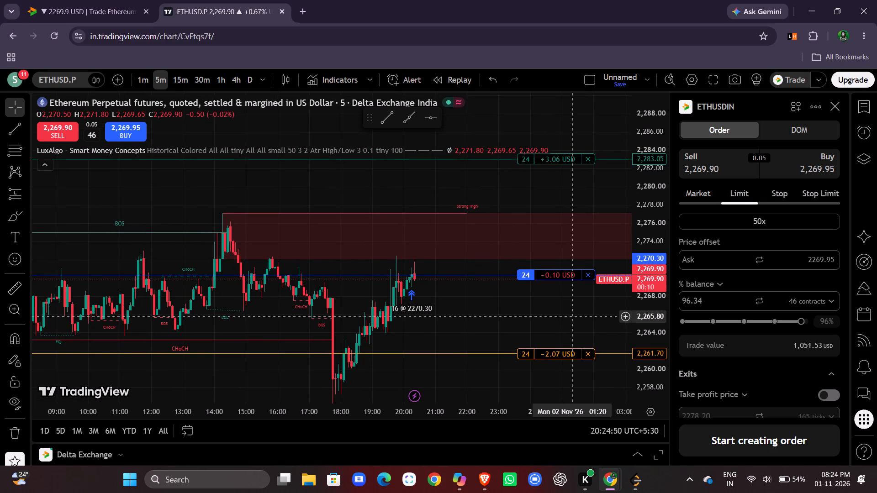
Switch to the Delta Exchange ETHUSD page and raise the long position's stop-loss order to 2,265.80.
click(116, 13)
drag(489, 231, 474, 233)
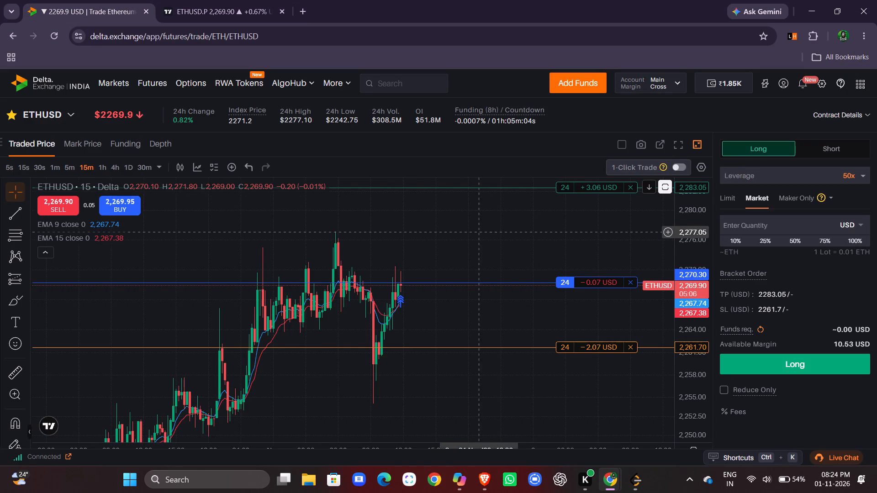
drag(474, 233, 457, 234)
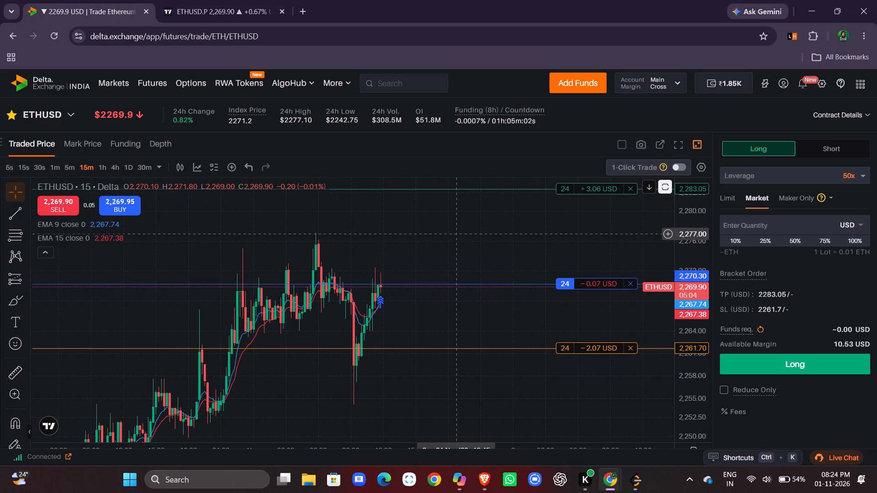
drag(449, 298, 403, 306)
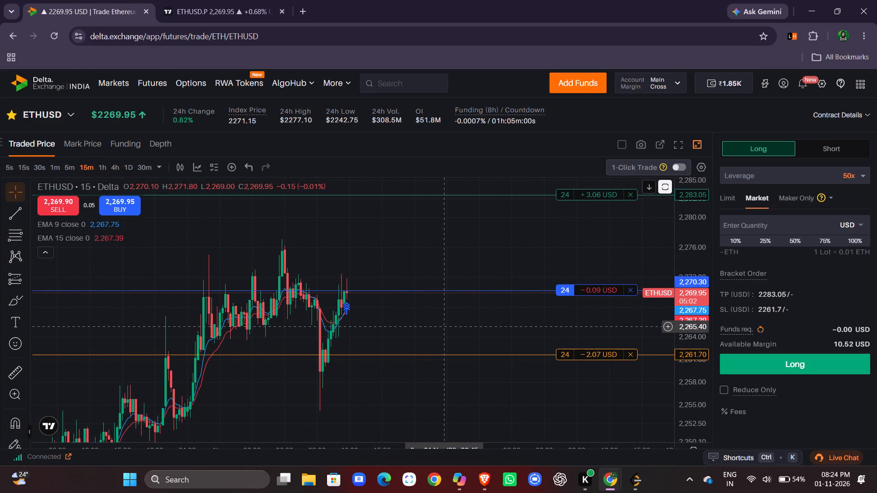
drag(445, 327, 421, 319)
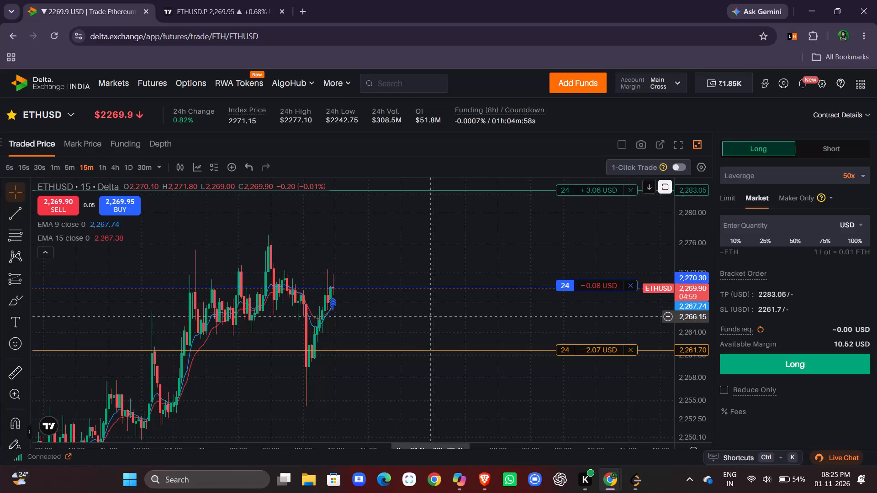
drag(430, 320, 405, 326)
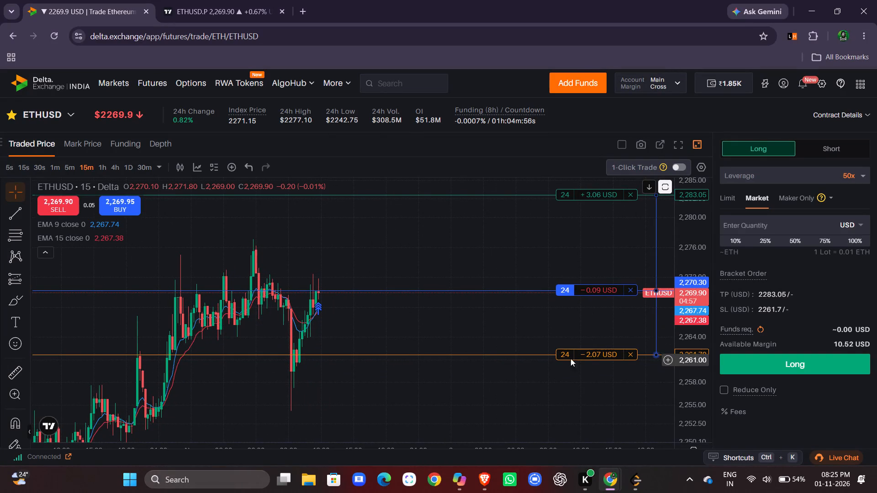
drag(586, 350, 594, 320)
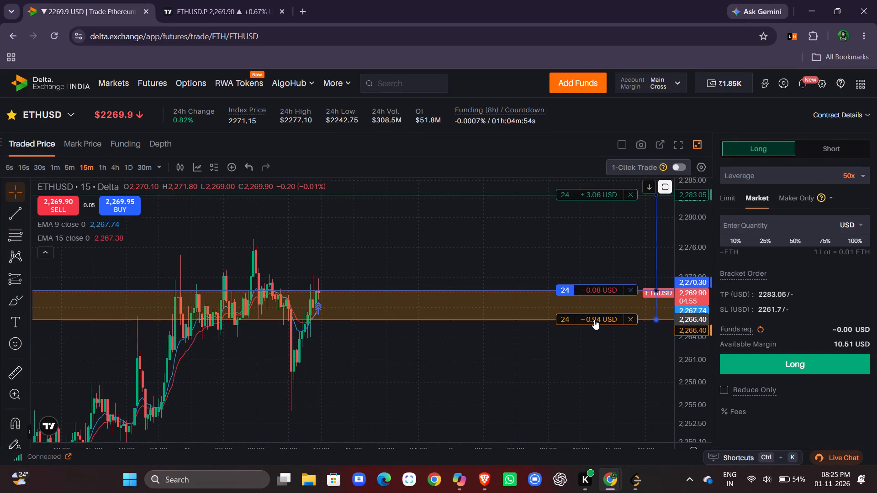
drag(594, 320, 597, 324)
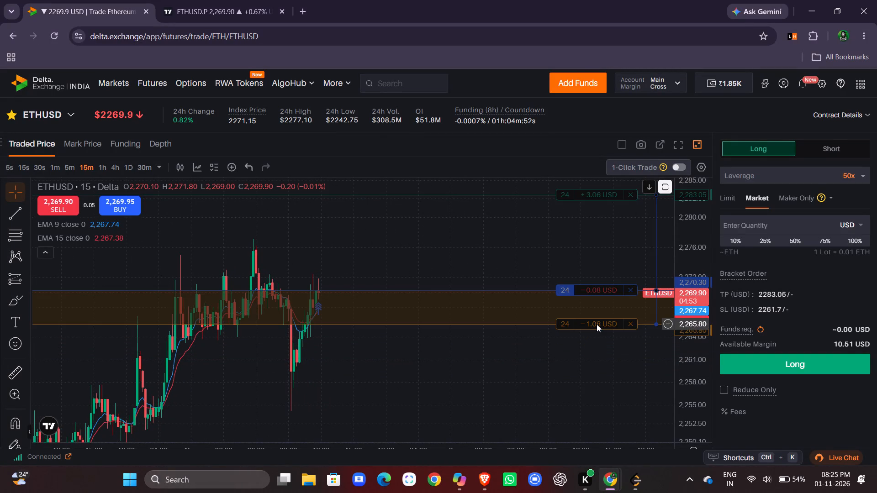
Switch the Delta Exchange ETHUSD chart to the 1-hour timeframe.
drag(560, 364, 561, 388)
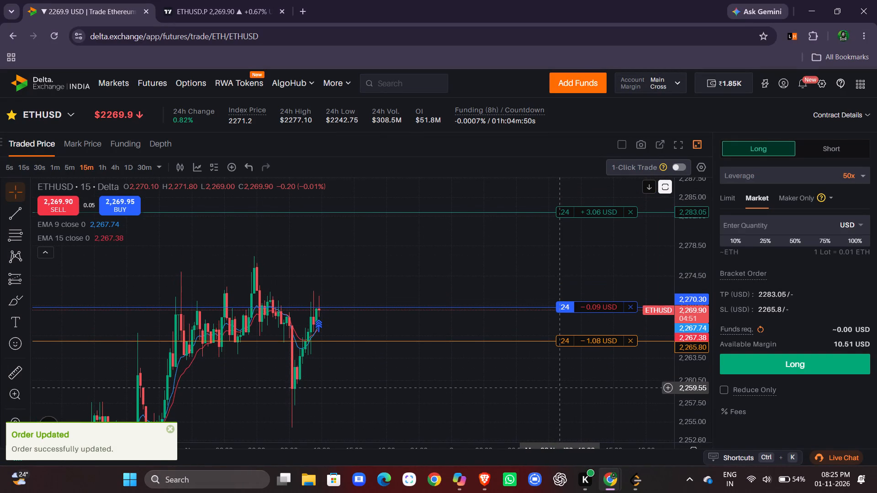
drag(561, 388, 561, 388)
click(553, 394)
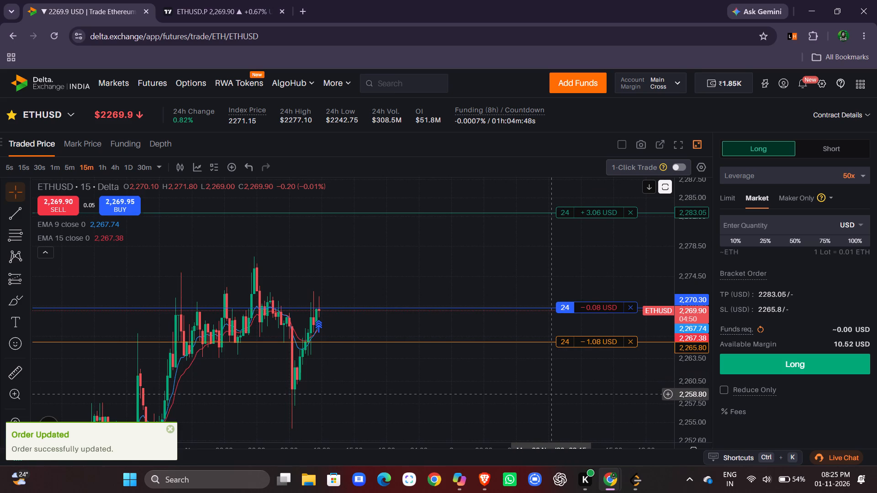
drag(706, 278, 703, 260)
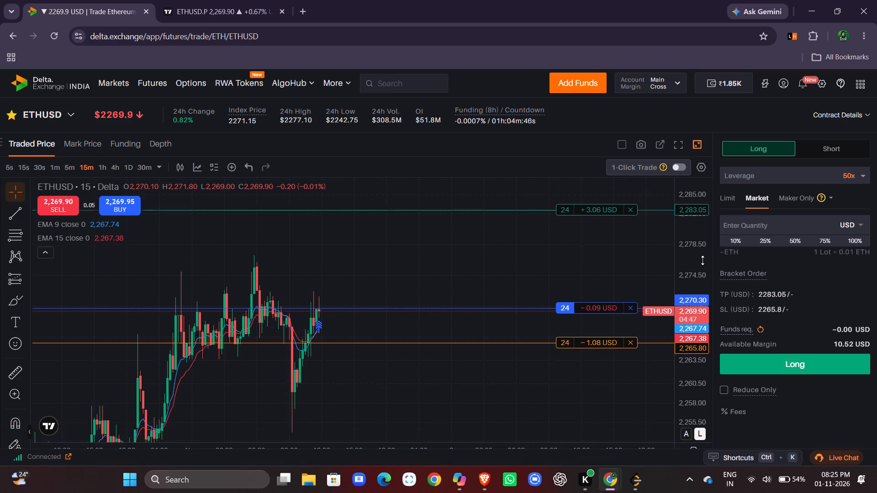
drag(703, 260, 702, 255)
drag(520, 258, 546, 312)
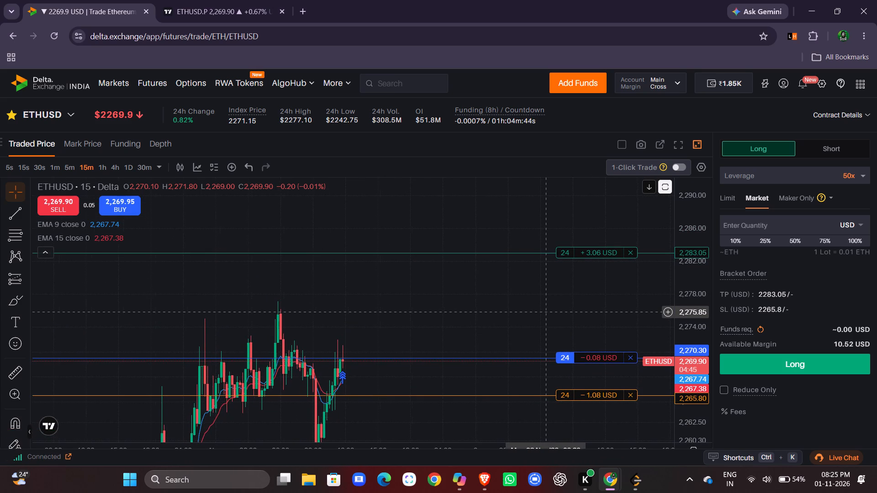
click(104, 165)
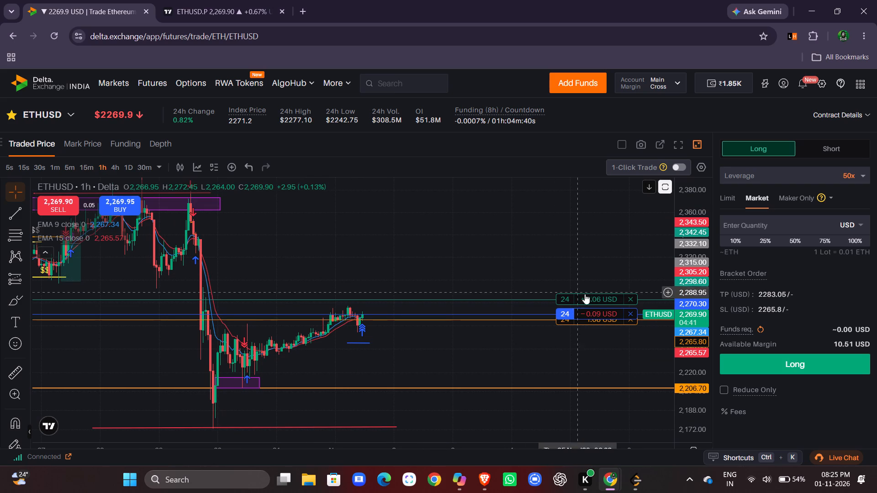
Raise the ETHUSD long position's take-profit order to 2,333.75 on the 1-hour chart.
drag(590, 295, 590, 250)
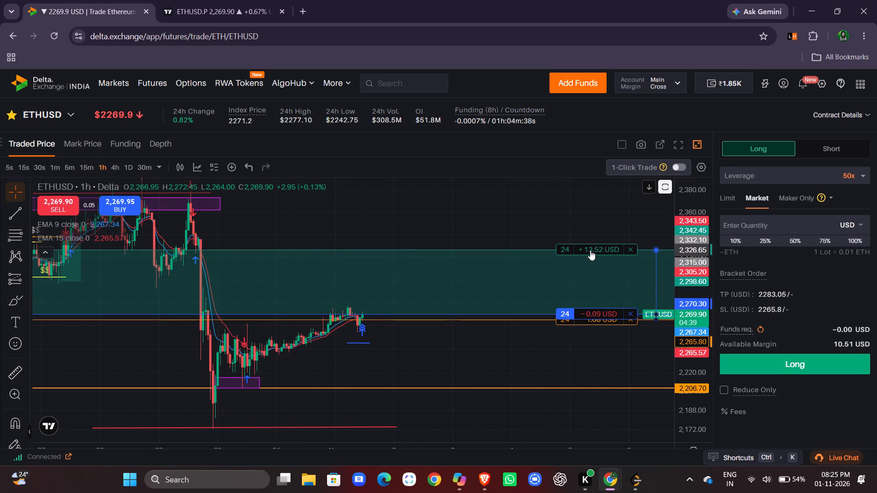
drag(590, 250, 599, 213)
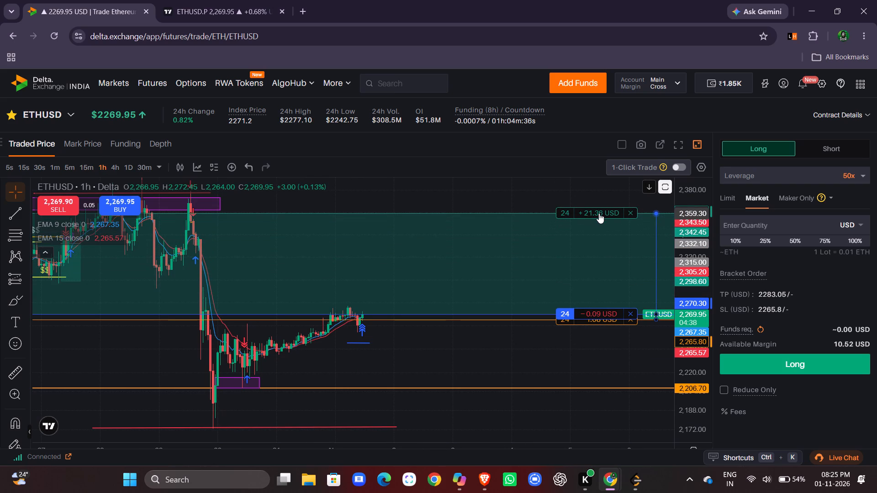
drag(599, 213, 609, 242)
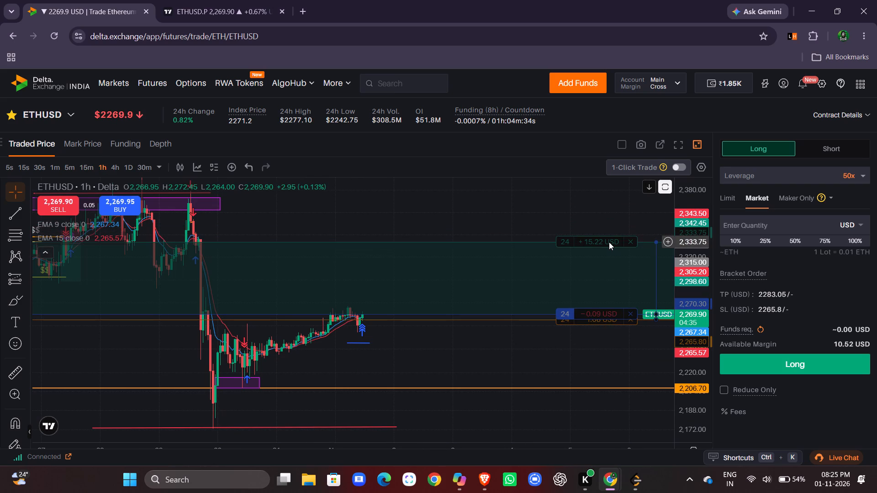
Move the ETHUSD long position's take-profit order to 2,326.65.
drag(609, 240, 616, 249)
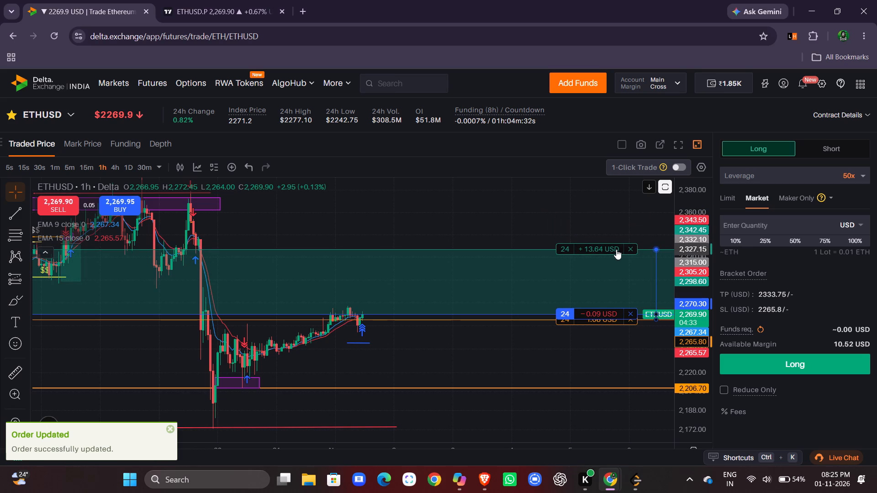
drag(616, 249, 616, 250)
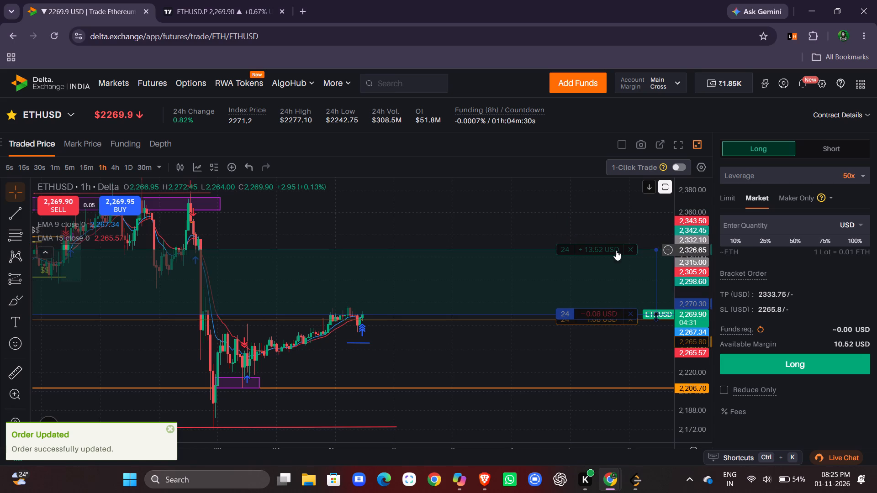
Switch the ETHUSD chart to the 15-minute timeframe and examine recent price action around the long position's entry and stop loss.
drag(487, 215, 469, 215)
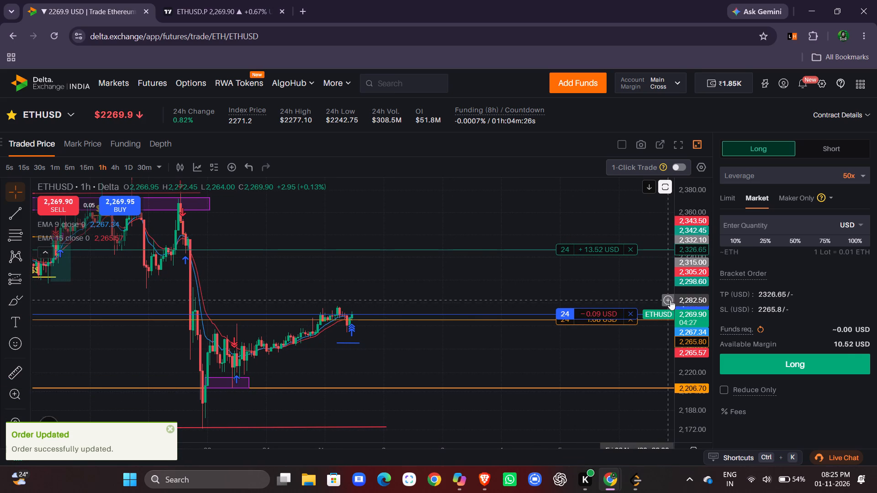
drag(679, 304, 679, 291)
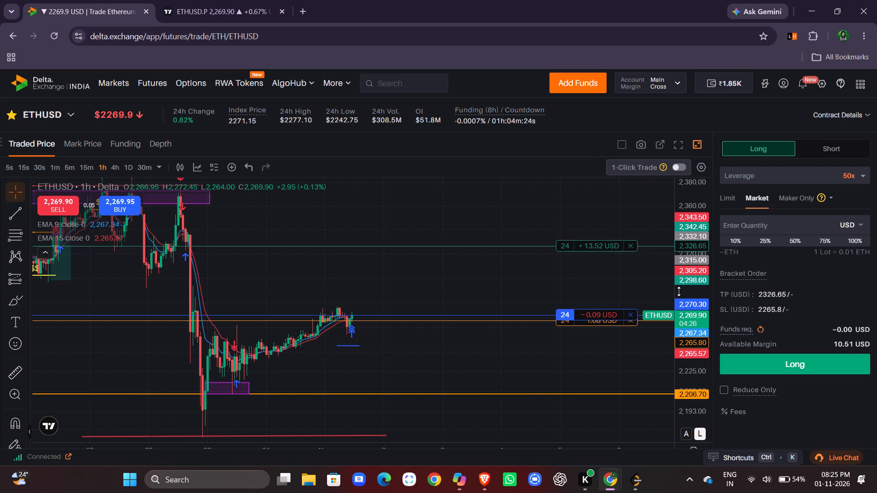
click(679, 291)
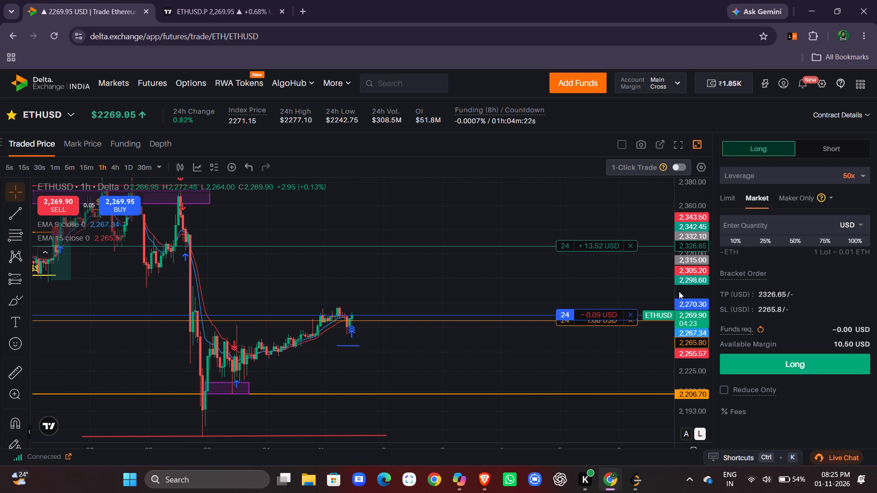
click(89, 168)
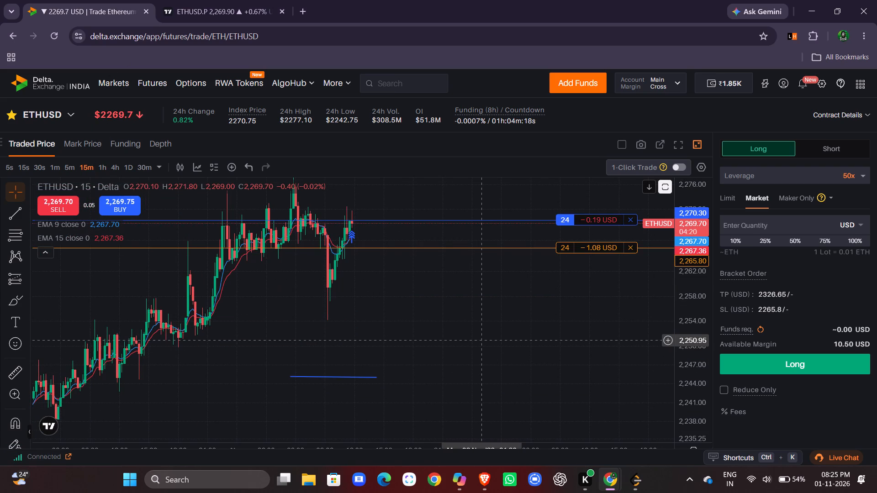
drag(482, 341, 489, 362)
drag(504, 355, 526, 362)
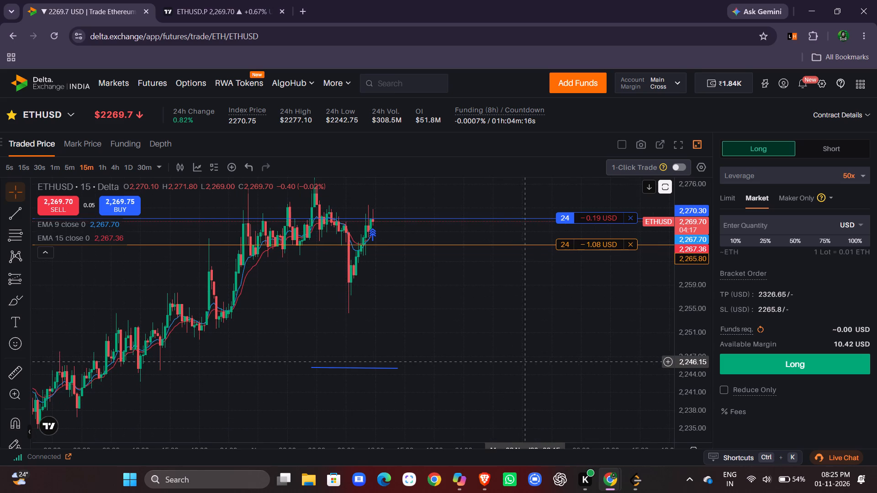
drag(693, 233, 708, 265)
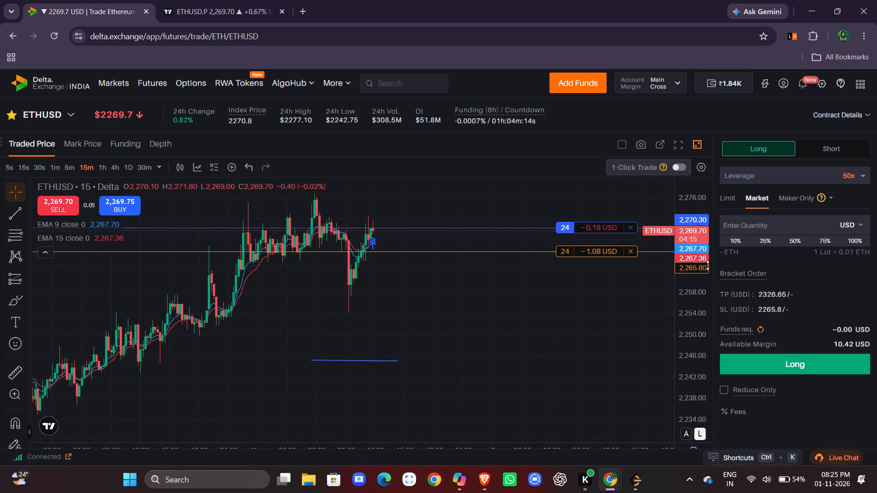
drag(708, 265, 716, 283)
drag(588, 330, 586, 367)
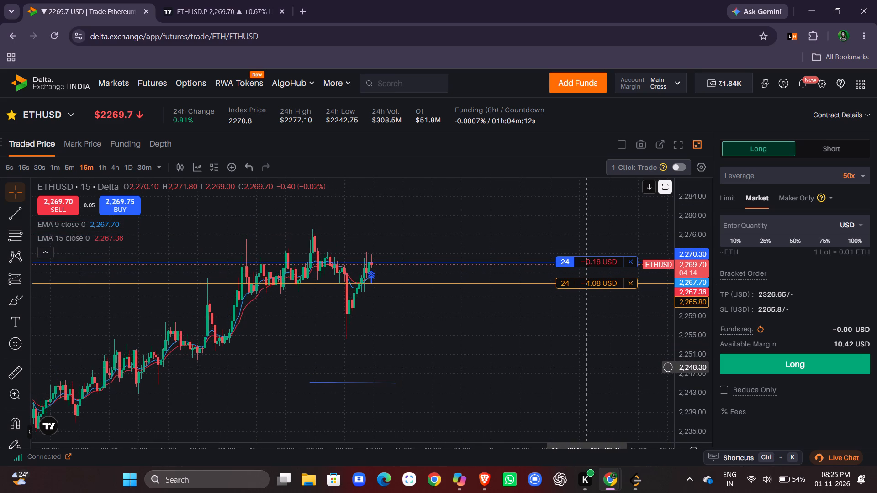
drag(692, 204, 704, 289)
Minimize the browser window containing the Delta Exchange trading page.
click(812, 12)
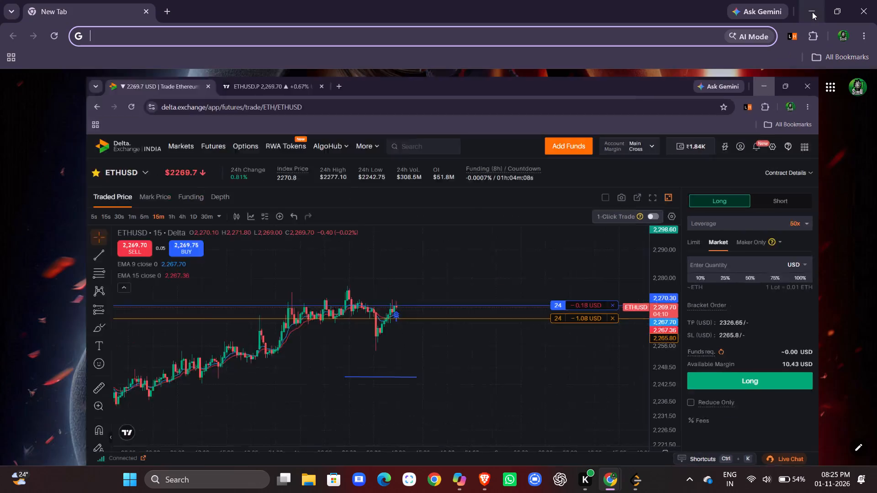
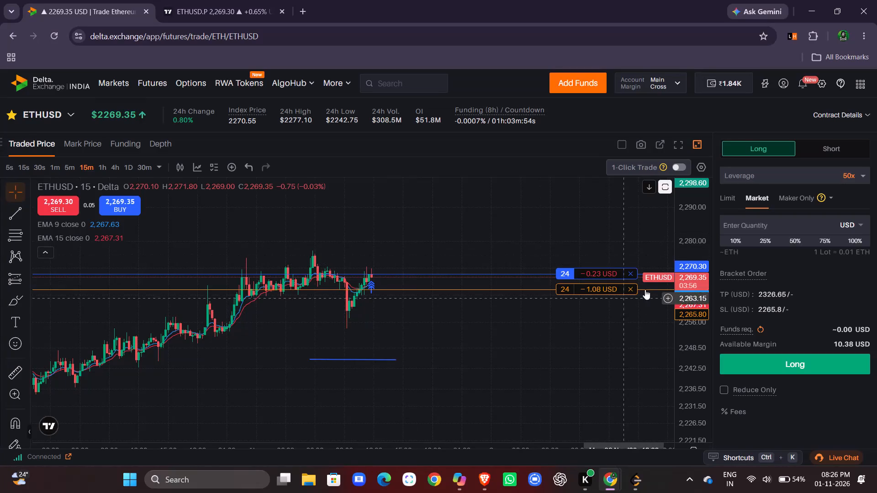
Draw a near-horizontal trend line across the recent swing highs at about 2,272 on the 15-minute ETHUSD chart.
drag(689, 283, 692, 273)
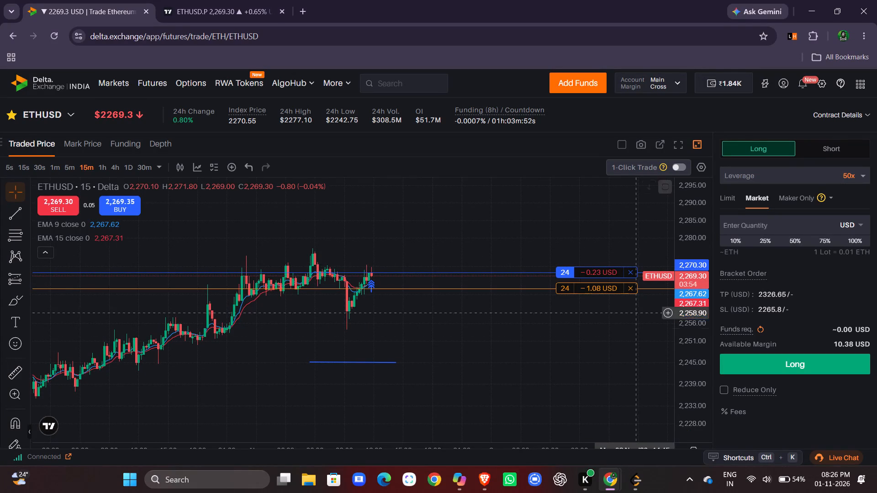
drag(599, 362, 581, 370)
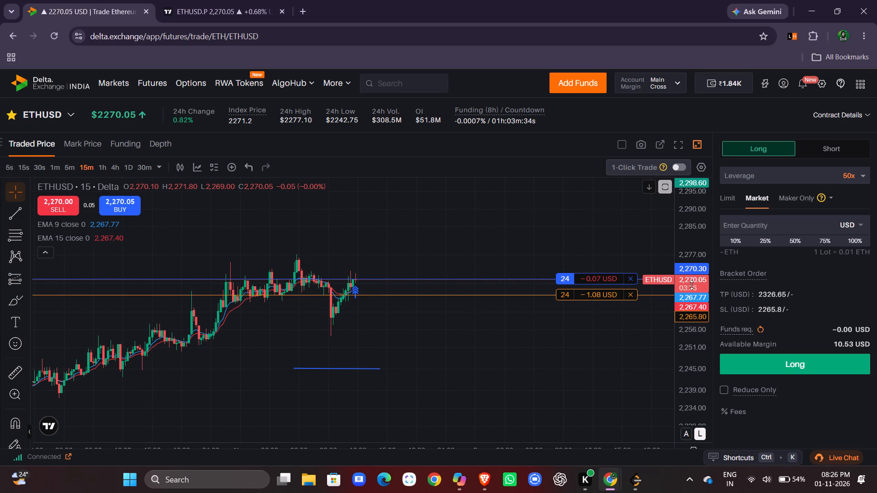
drag(693, 271, 694, 220)
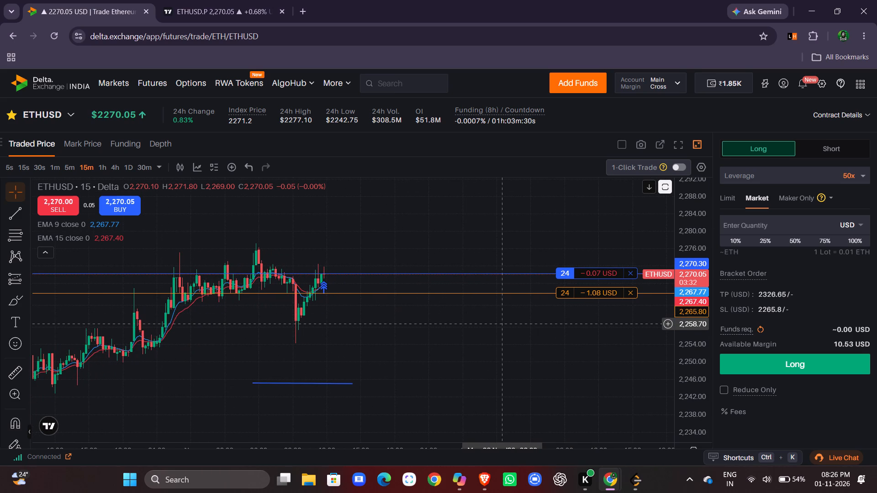
drag(498, 324, 436, 326)
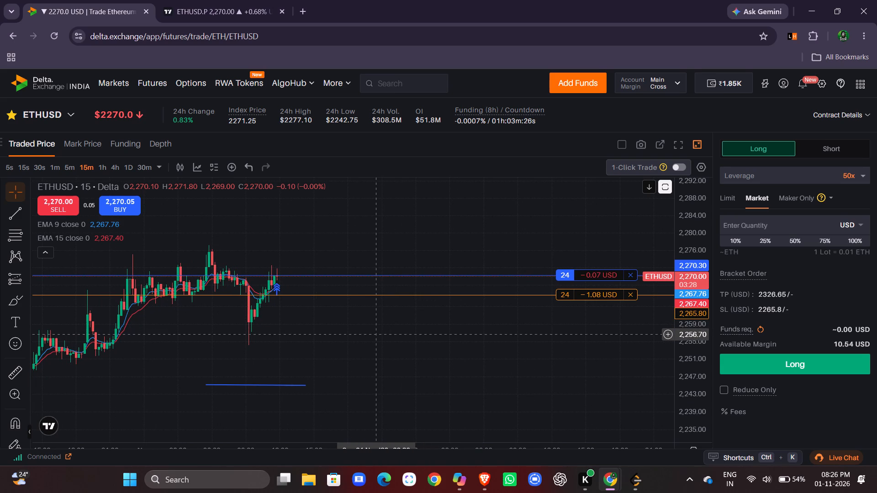
drag(691, 282, 700, 242)
drag(537, 340, 523, 373)
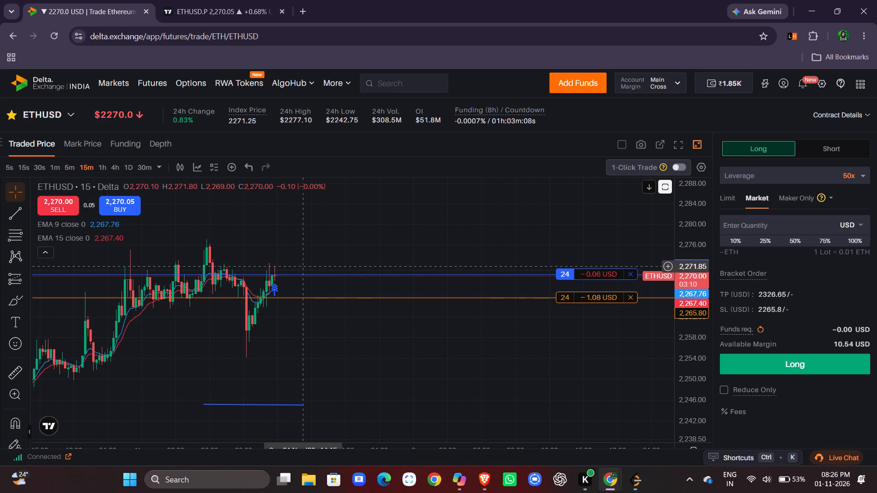
click(15, 214)
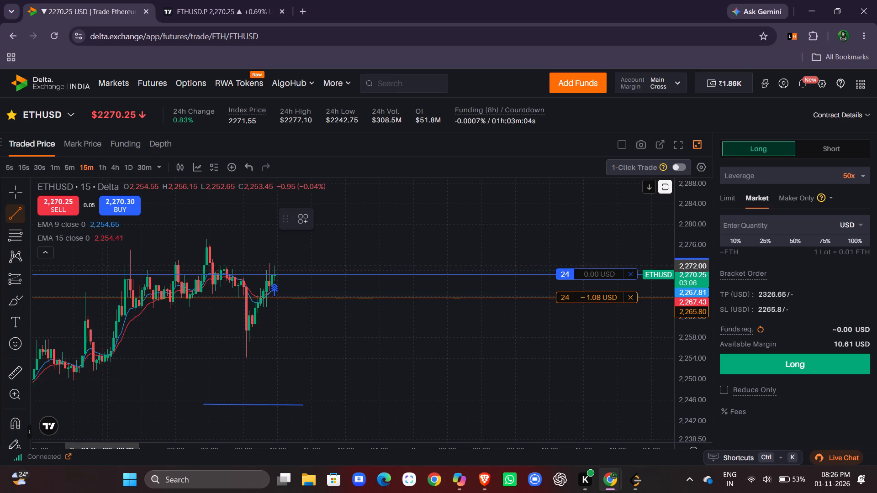
drag(103, 266, 339, 261)
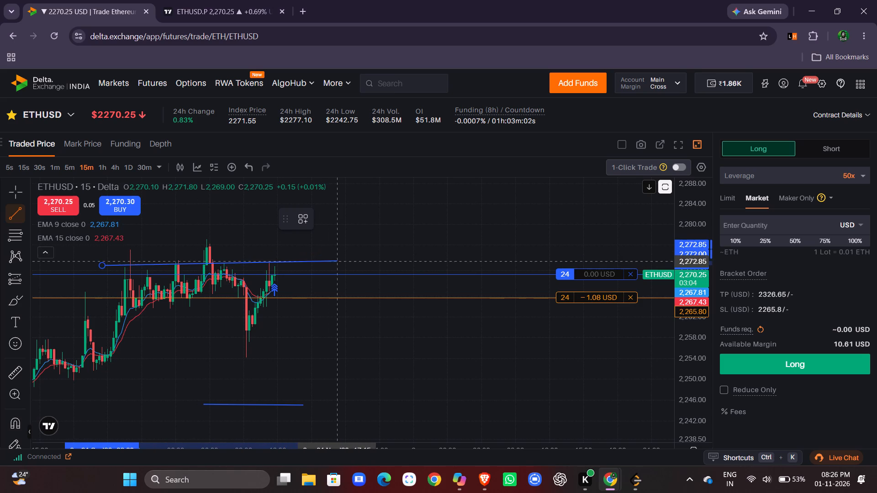
drag(339, 261, 342, 265)
click(342, 265)
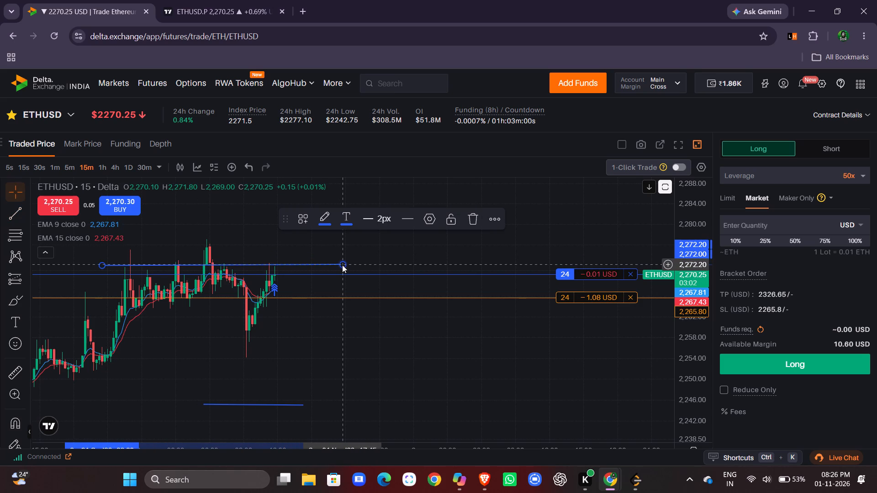
click(427, 323)
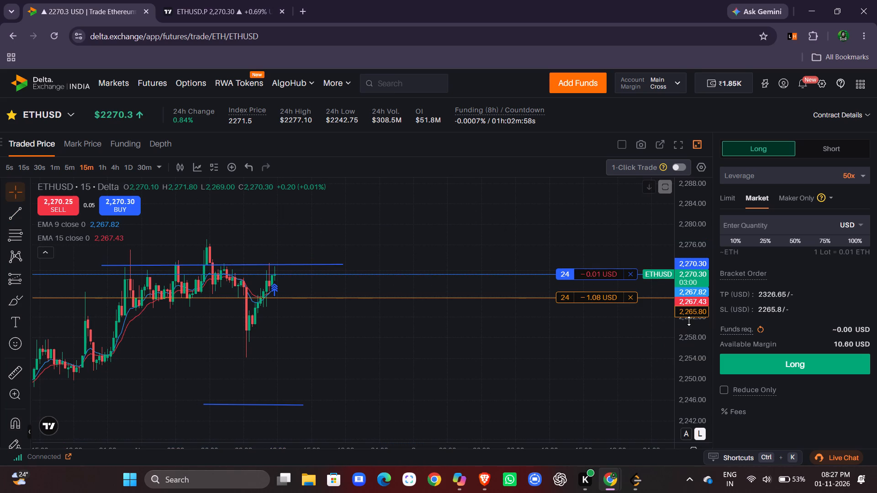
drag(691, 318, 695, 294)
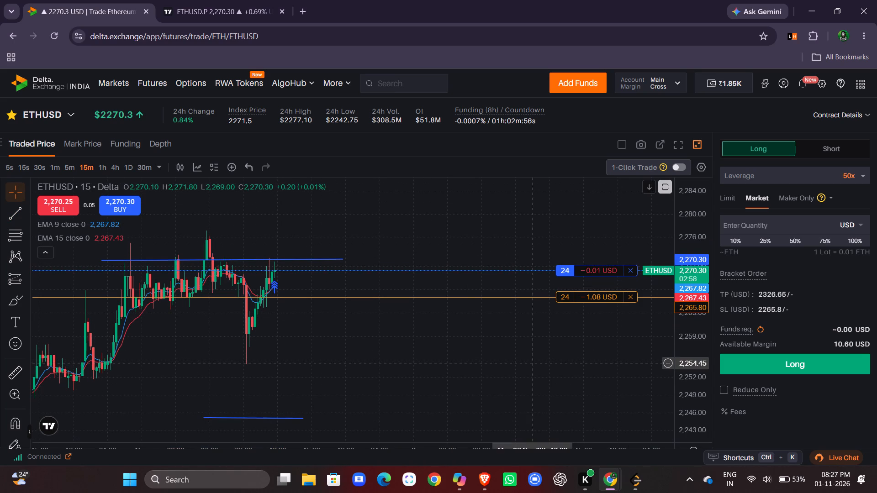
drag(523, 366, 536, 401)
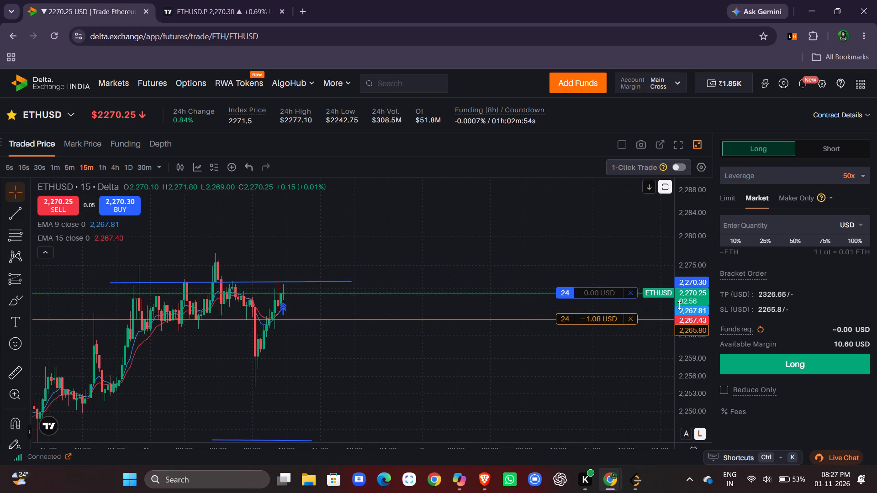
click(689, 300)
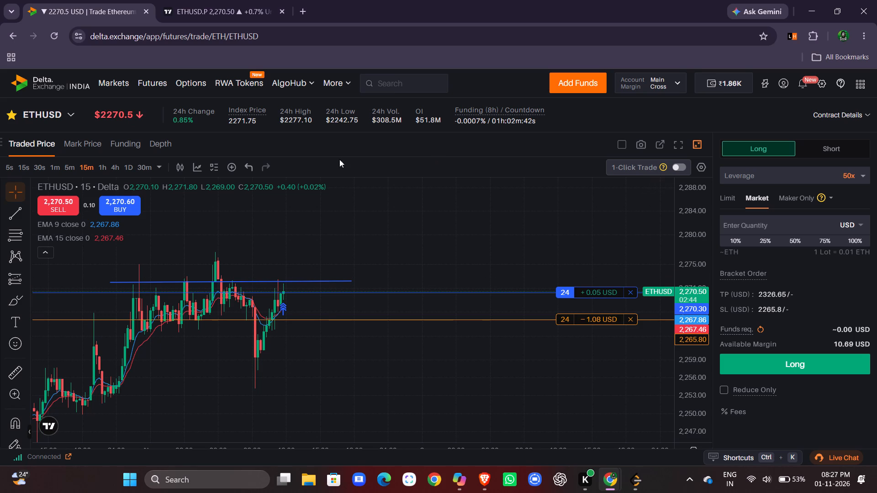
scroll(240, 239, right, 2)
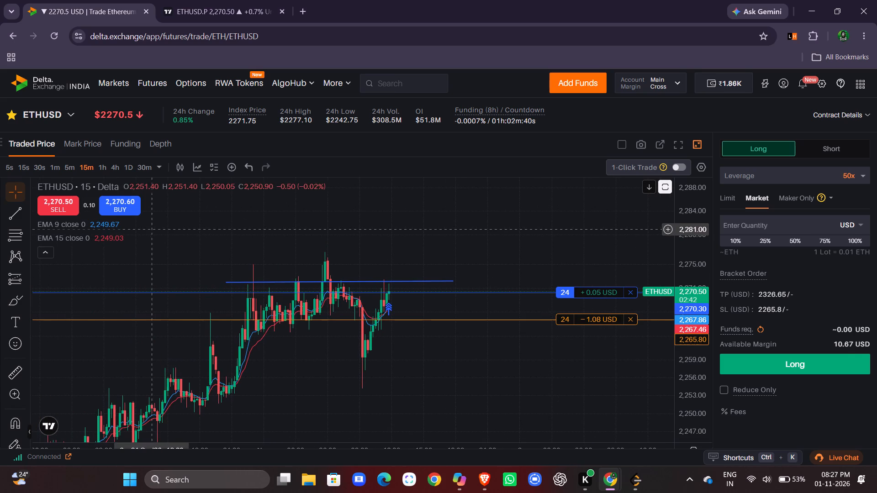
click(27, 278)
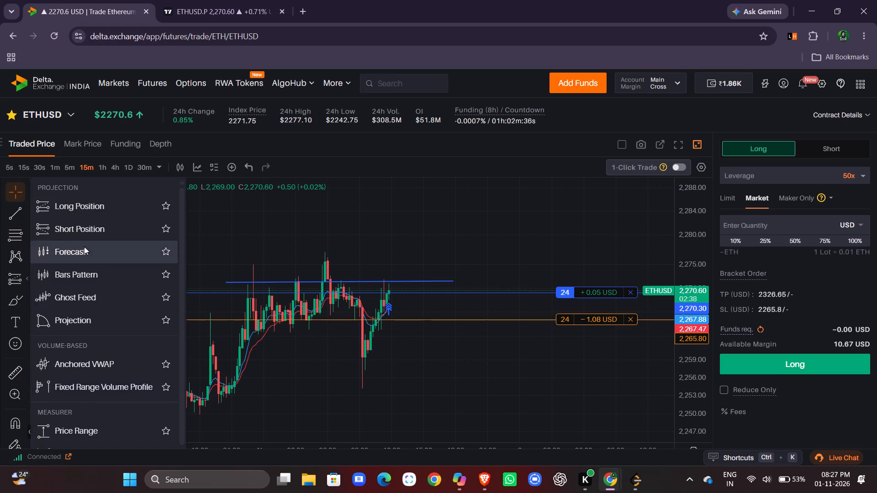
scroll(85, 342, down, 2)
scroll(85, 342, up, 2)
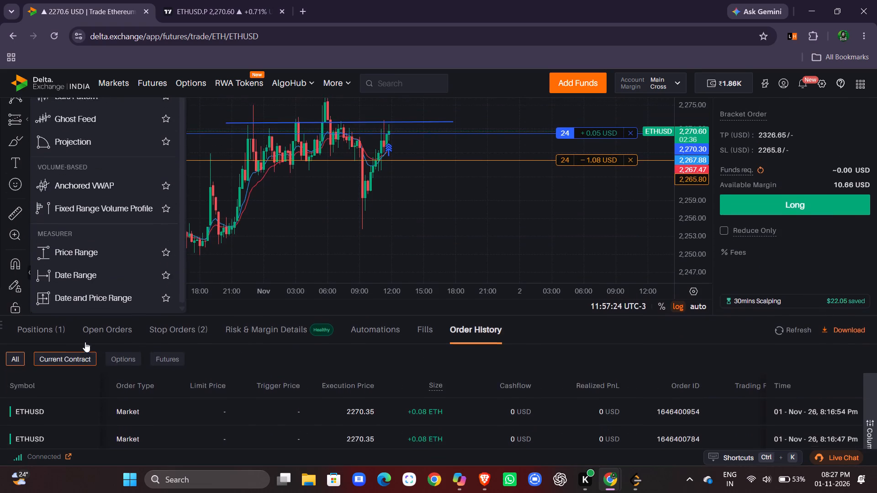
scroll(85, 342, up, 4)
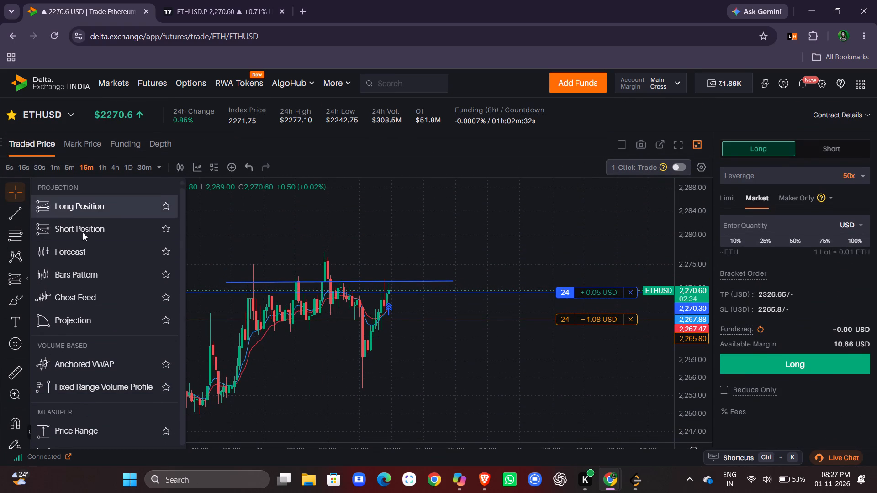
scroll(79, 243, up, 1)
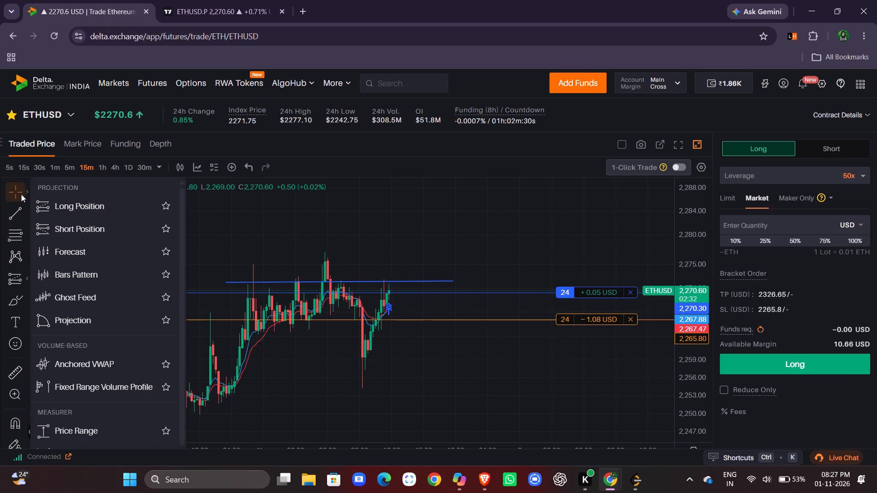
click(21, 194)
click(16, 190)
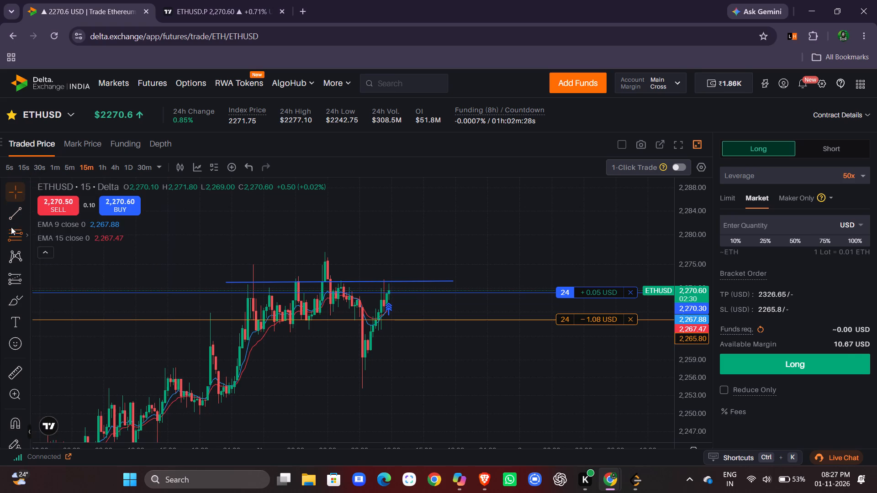
Draw a rectangle above the trend line across the recent highs, spanning about 2,275.2 to 2,276.45.
click(26, 298)
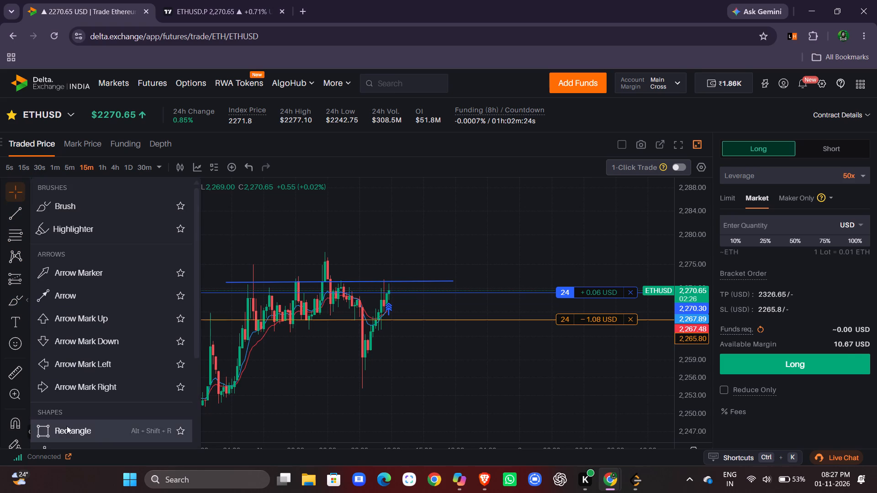
click(65, 426)
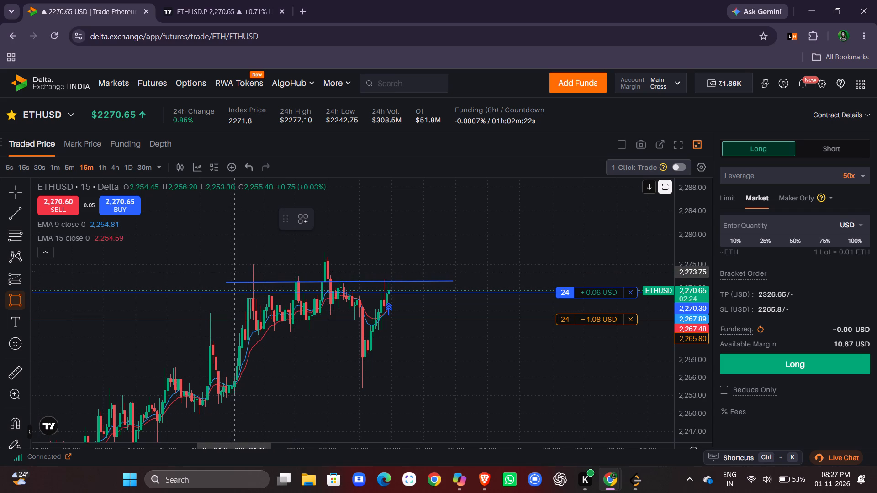
drag(236, 263, 299, 291)
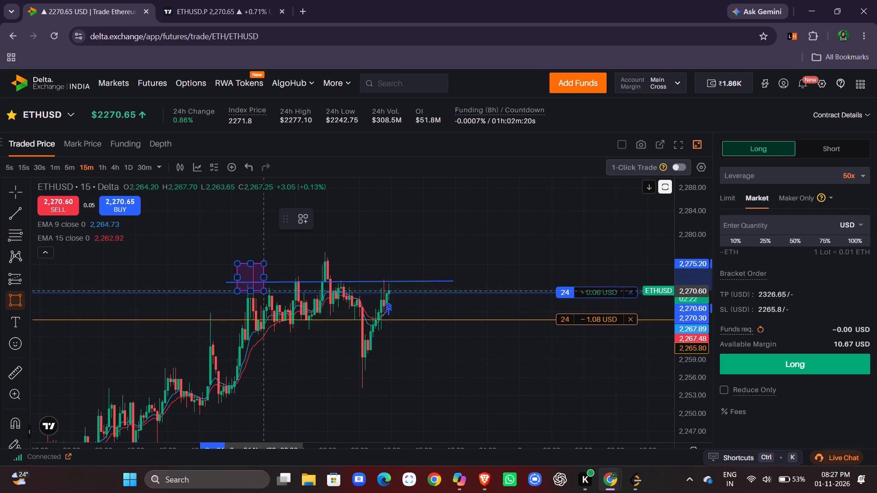
drag(299, 291, 459, 296)
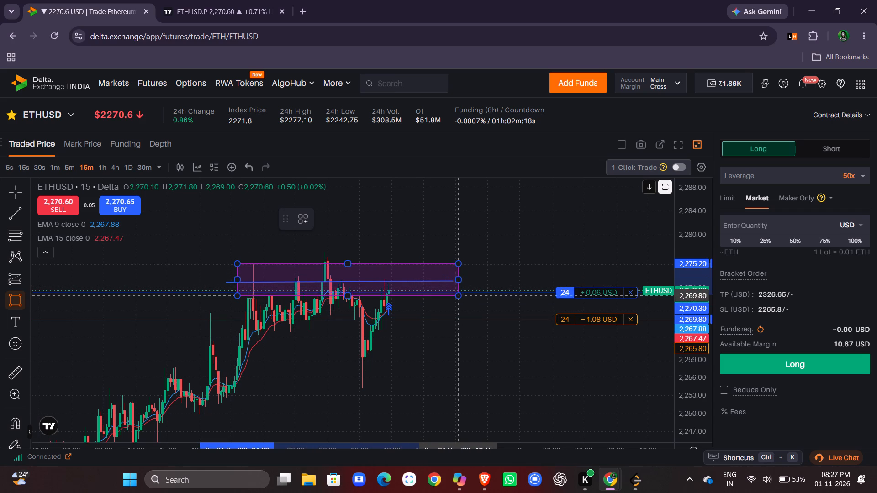
drag(459, 296, 465, 292)
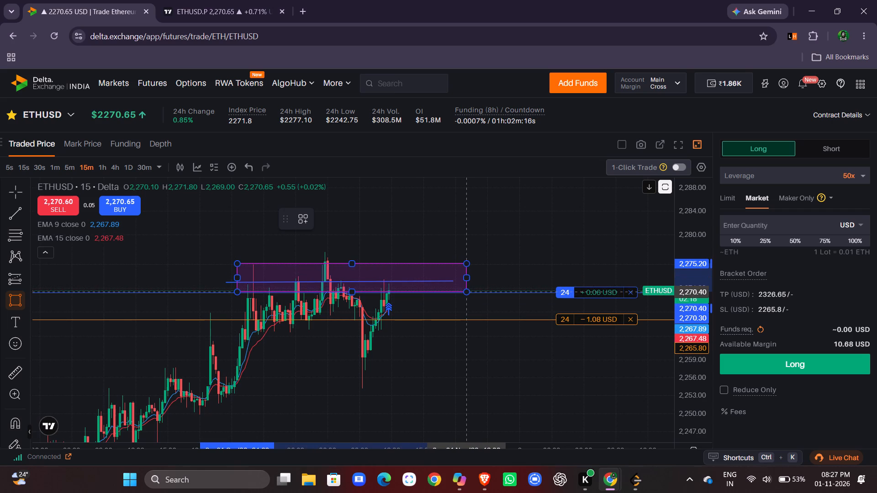
click(507, 256)
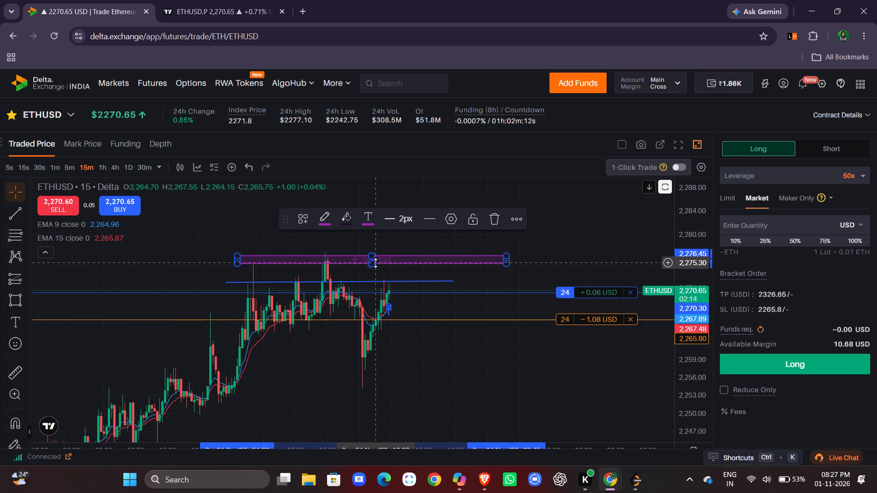
Resize the rectangle around the trend line so the resistance zone spans about 2,269.65 to 2,273.
drag(375, 263, 384, 297)
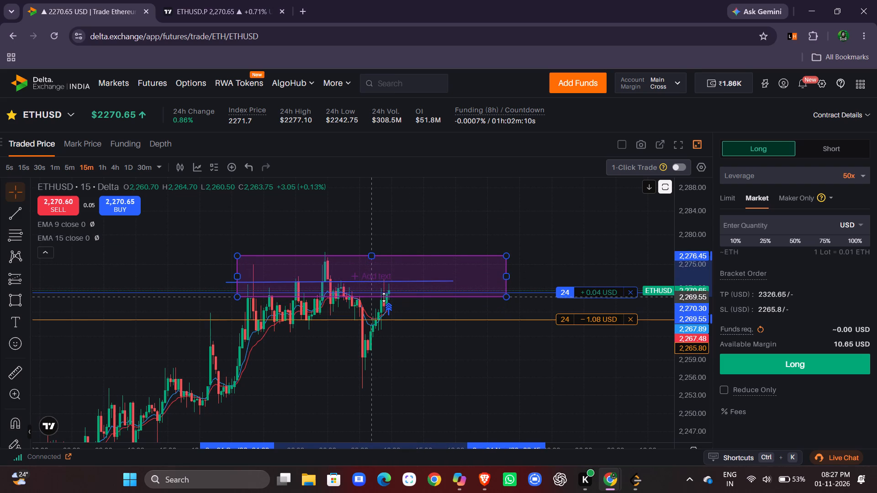
drag(384, 297, 384, 297)
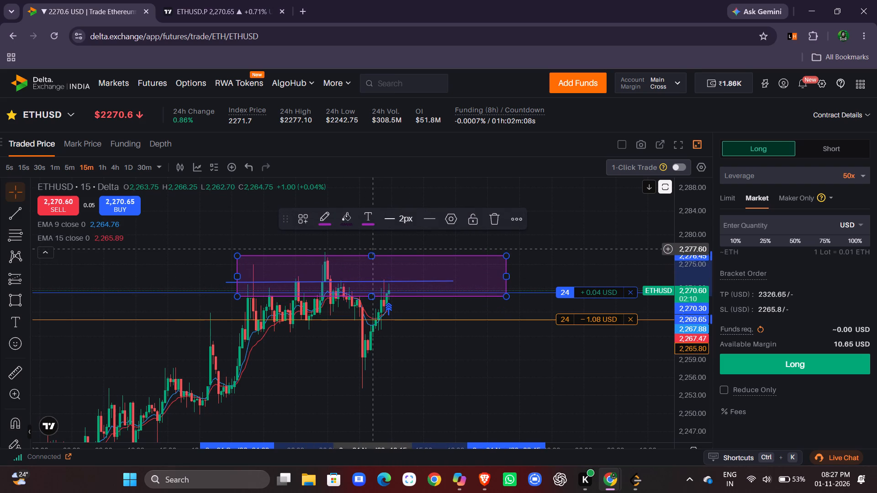
drag(368, 255, 373, 275)
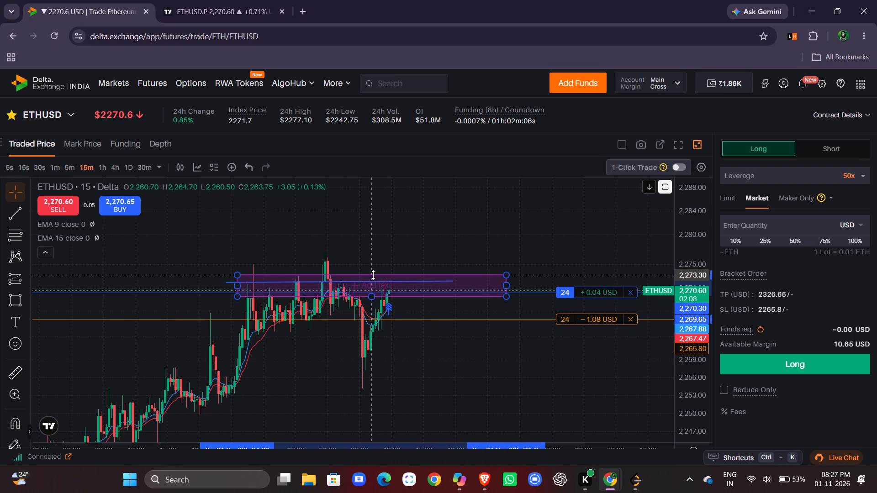
drag(373, 275, 377, 278)
click(425, 261)
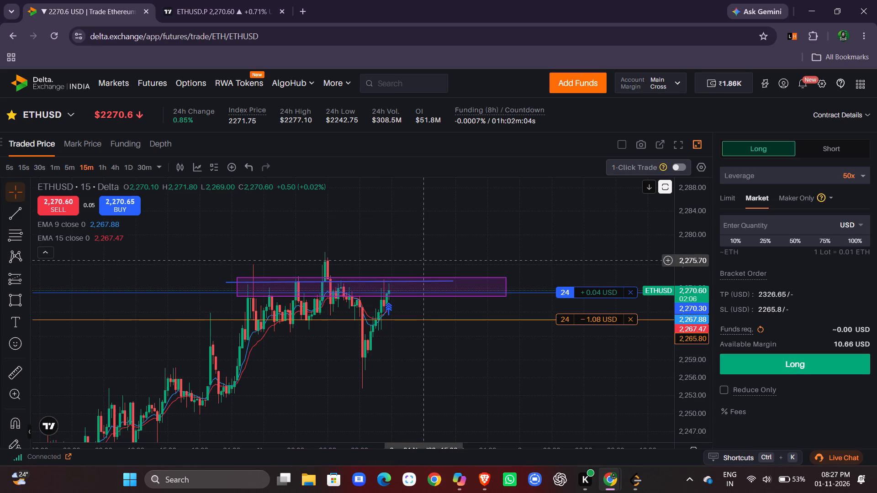
Raise the ETHUSD long position's stop-loss order to 2,266.60.
drag(512, 380, 528, 381)
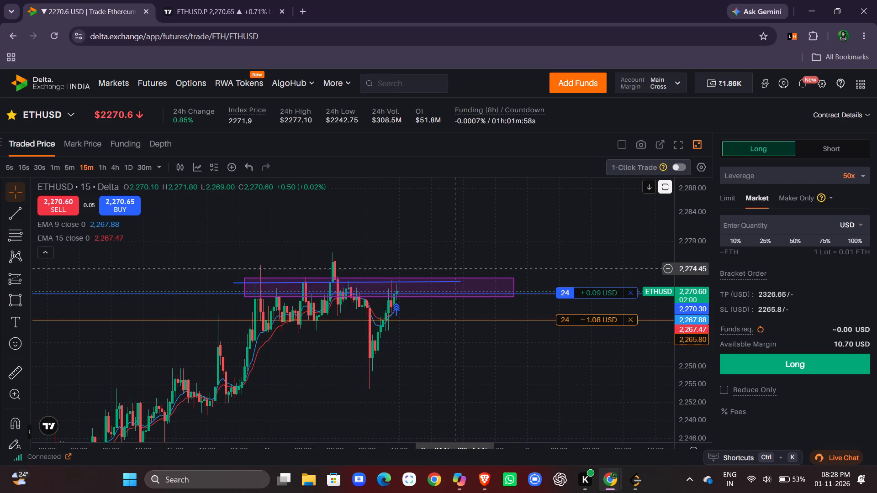
drag(681, 222, 682, 215)
drag(547, 391, 548, 404)
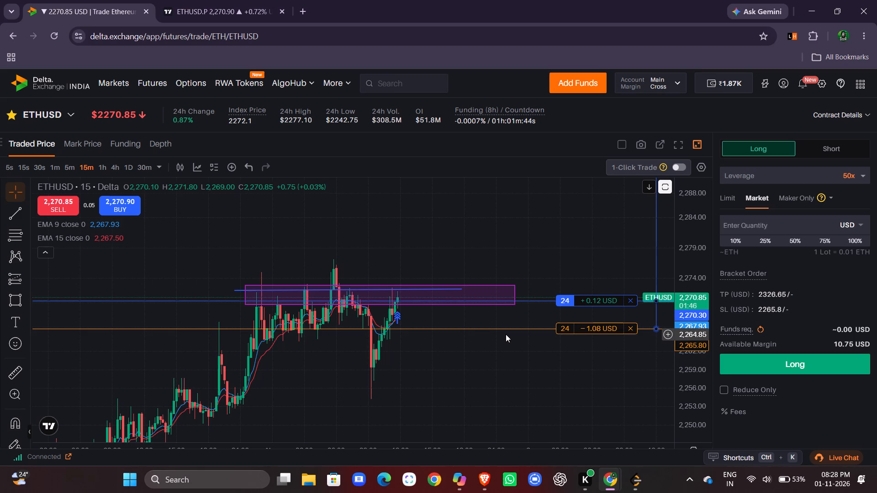
scroll(506, 334, left, 1)
scroll(506, 334, up, 1)
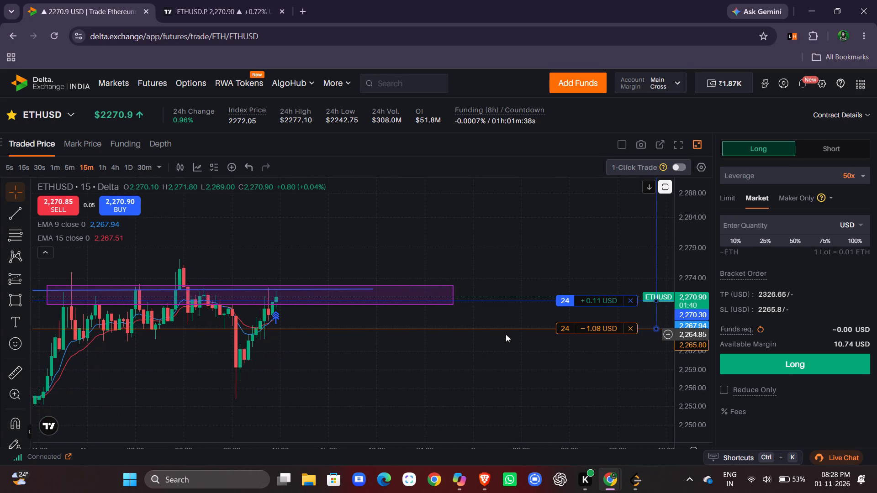
scroll(433, 377, right, 1)
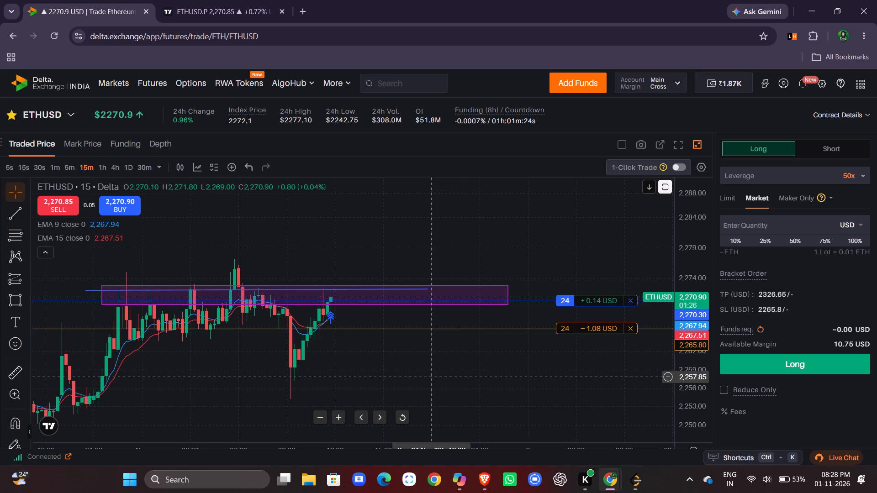
drag(613, 332, 613, 322)
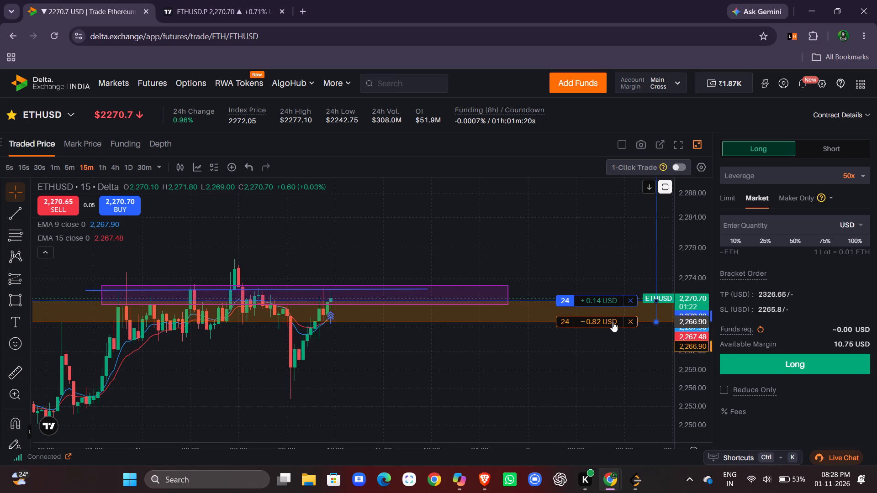
drag(613, 322, 613, 324)
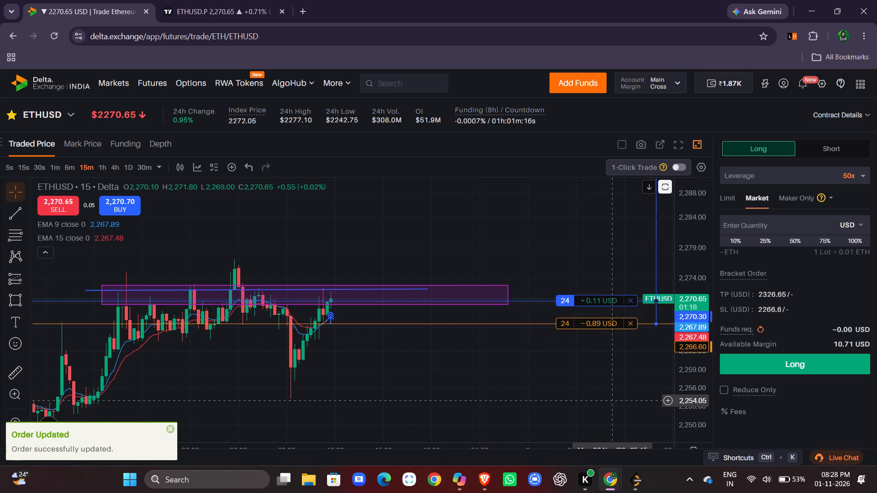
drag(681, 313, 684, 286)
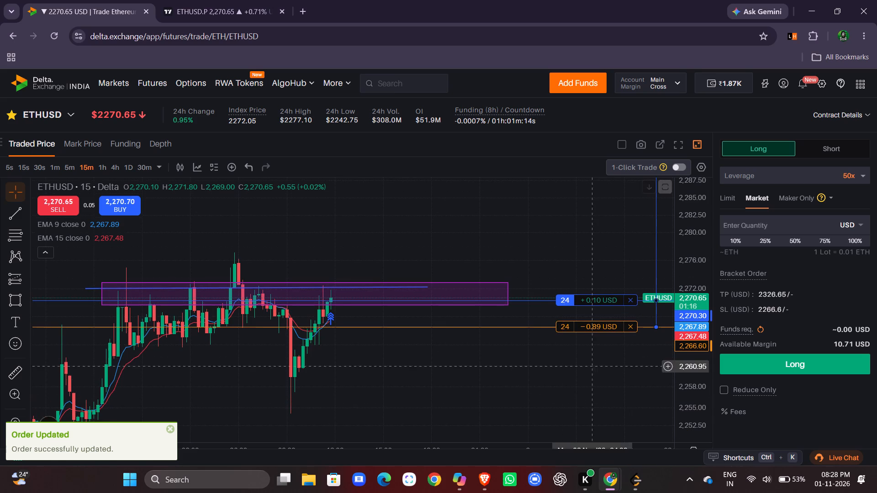
Examine the earlier ETHUSD 15-minute price action back to the support rectangle above the 2,206.70 line.
drag(546, 384, 563, 404)
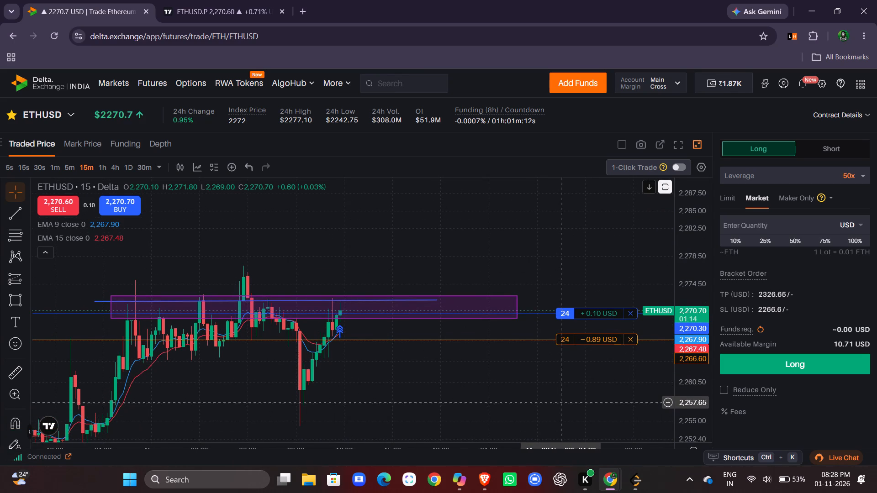
scroll(507, 396, right, 4)
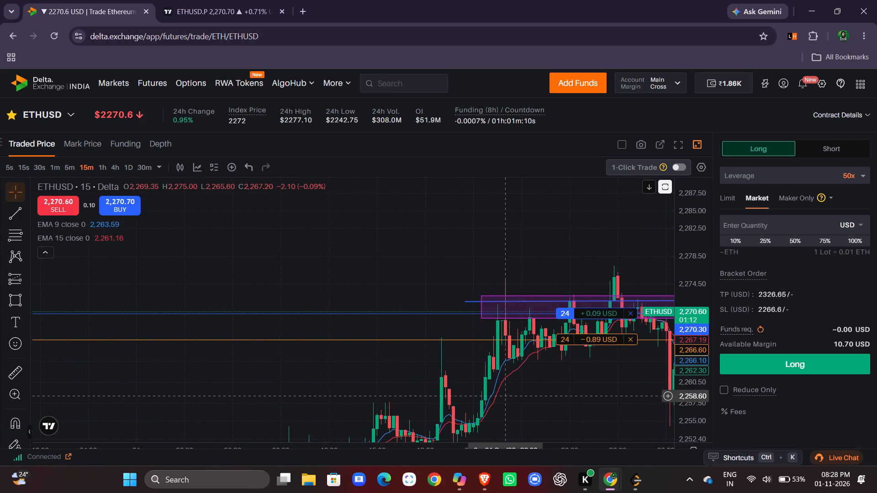
drag(389, 312, 301, 121)
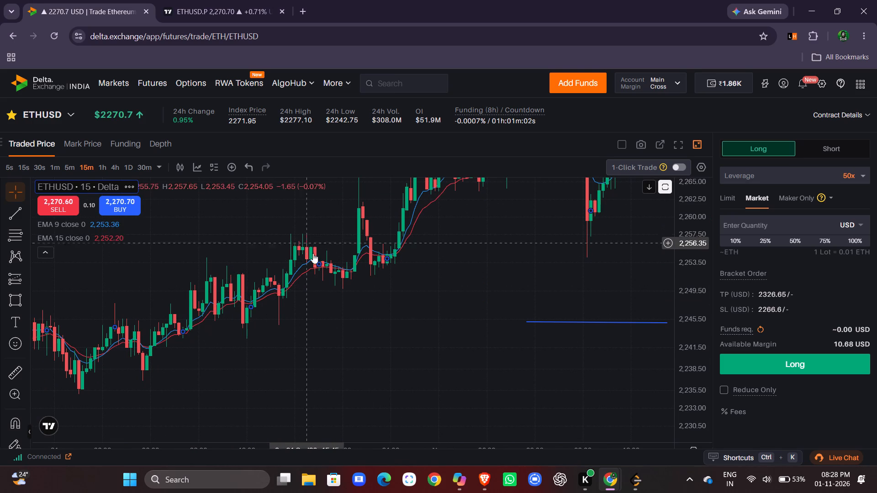
scroll(338, 299, left, 1)
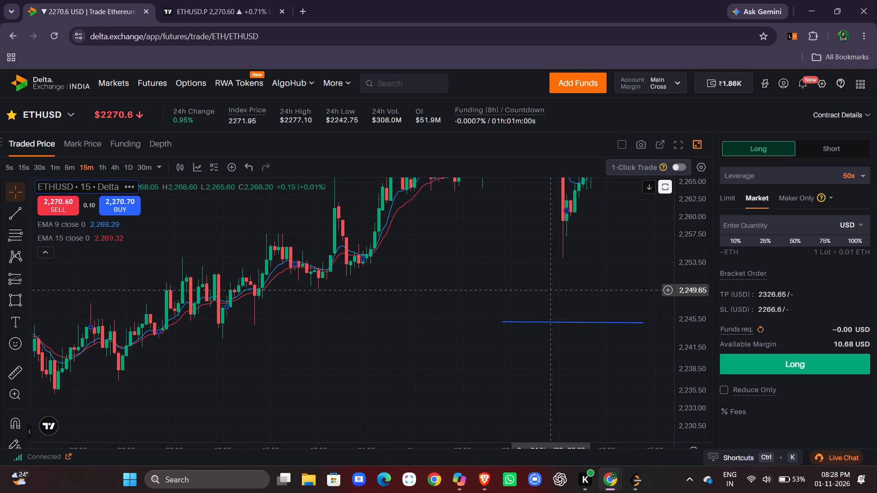
drag(695, 231, 710, 315)
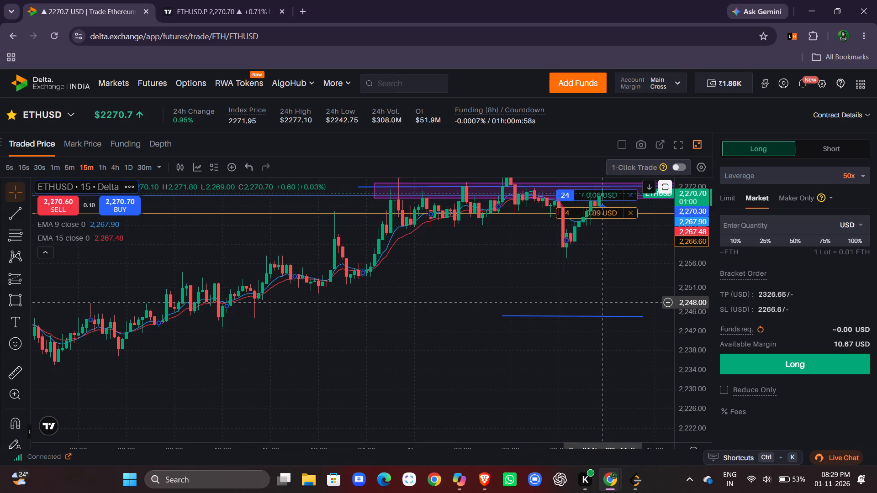
drag(602, 303, 486, 309)
scroll(486, 309, right, 5)
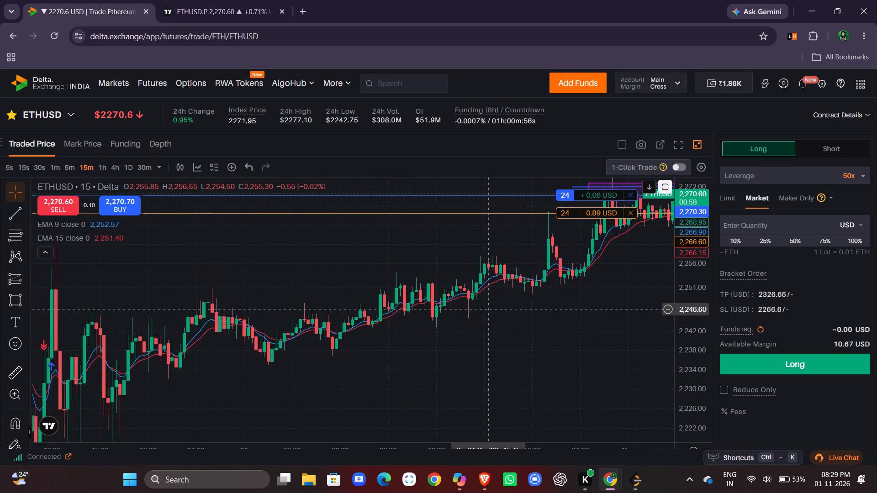
scroll(486, 309, right, 1)
scroll(407, 334, right, 1)
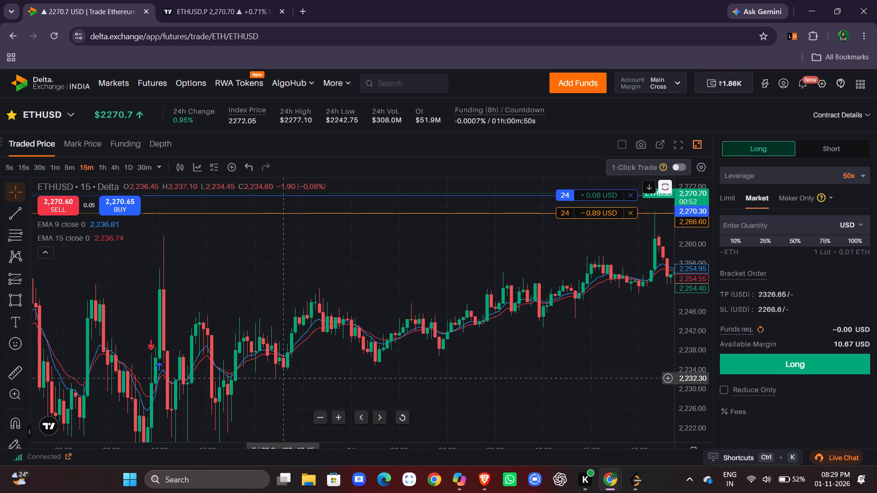
scroll(304, 372, right, 4)
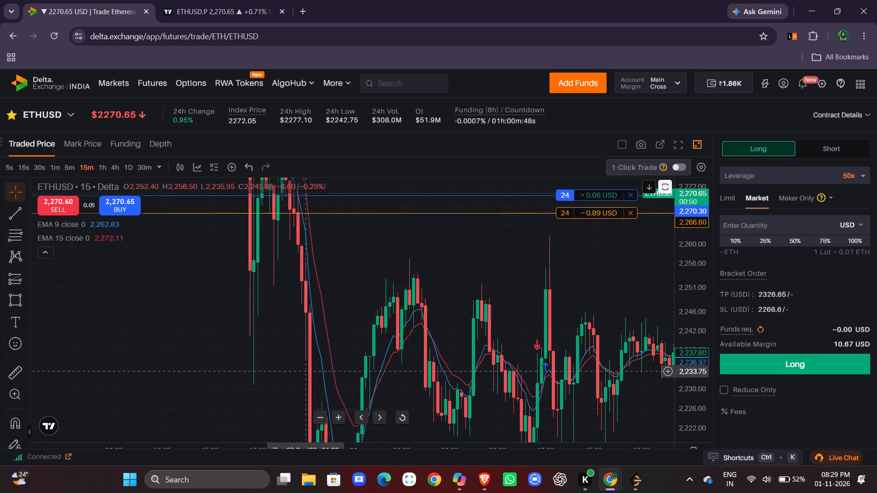
scroll(304, 372, right, 1)
drag(676, 273, 665, 411)
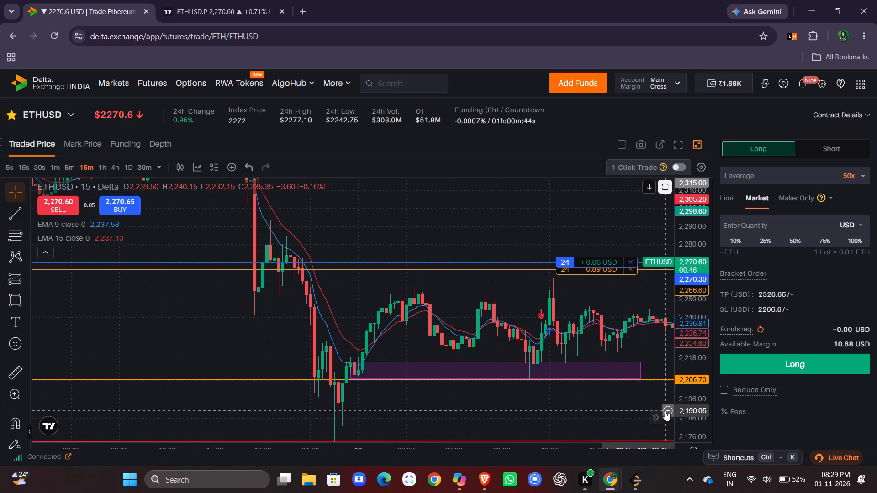
Review the price action from the older support rectangle forward to the latest candles at the marked resistance zone.
scroll(491, 296, left, 2)
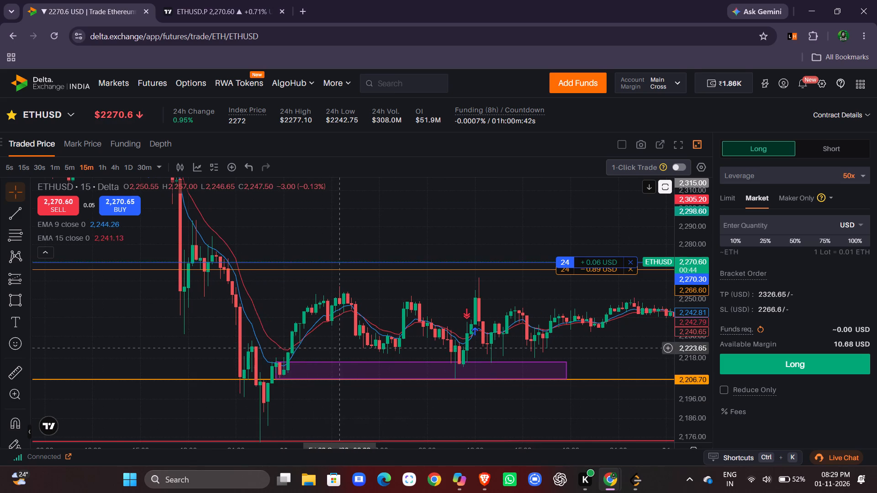
scroll(494, 360, left, 1)
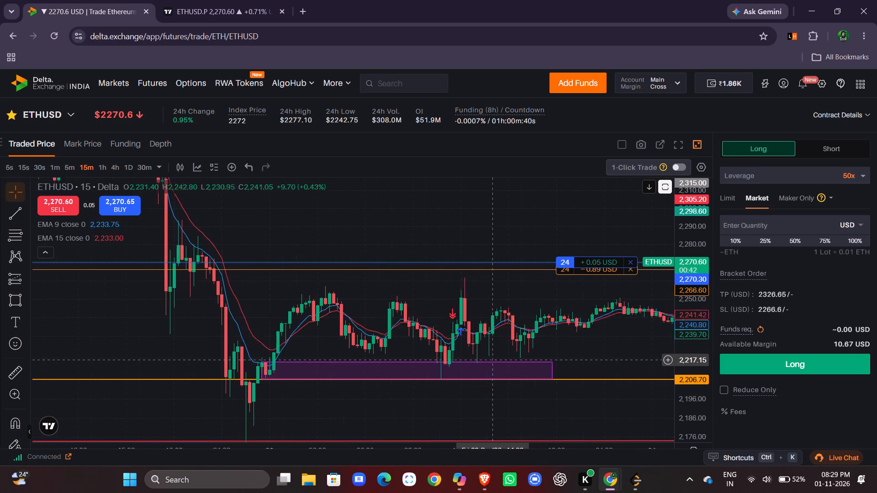
scroll(494, 360, left, 1)
scroll(554, 312, left, 3)
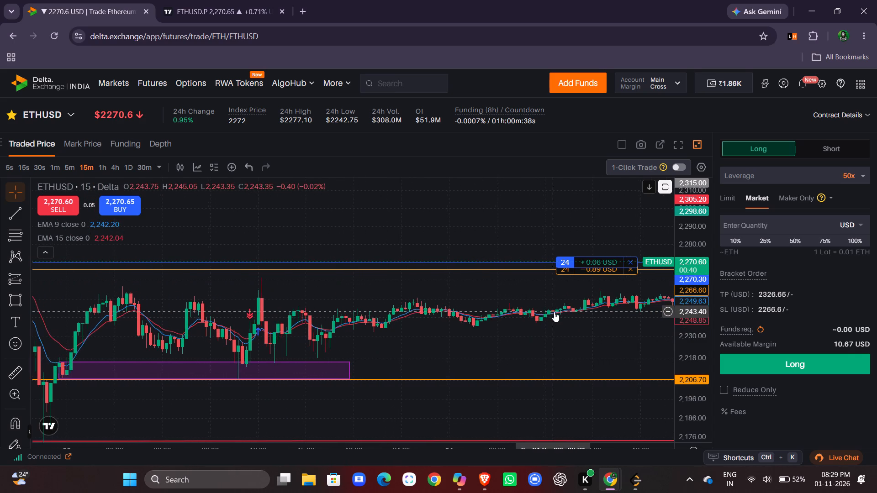
scroll(554, 312, left, 4)
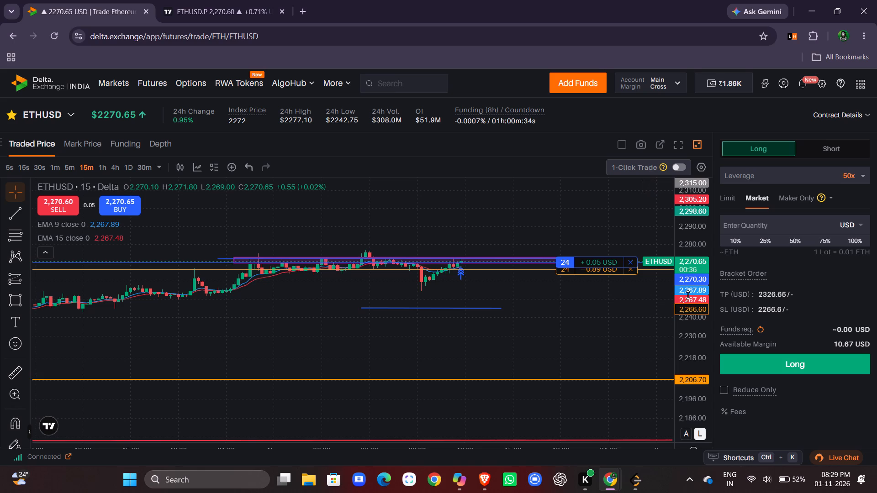
drag(688, 295, 695, 189)
drag(600, 306, 597, 399)
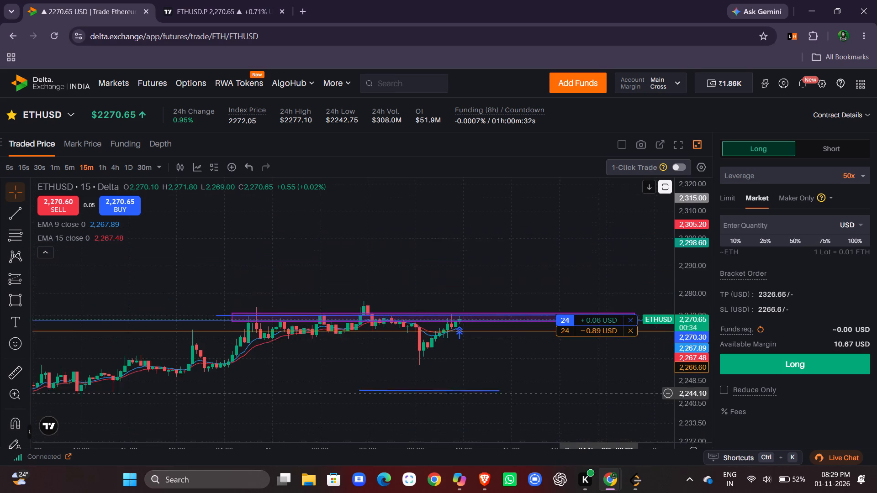
drag(597, 399, 595, 401)
drag(701, 341, 689, 182)
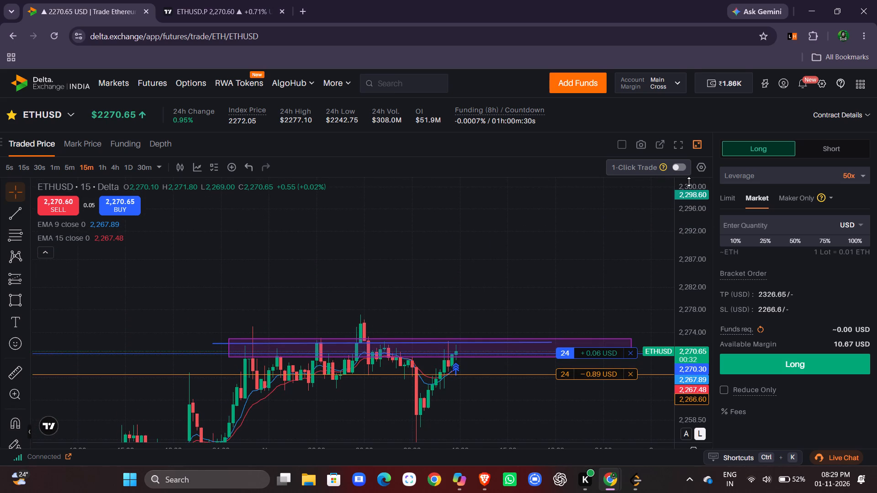
drag(708, 343, 700, 314)
drag(549, 307, 513, 254)
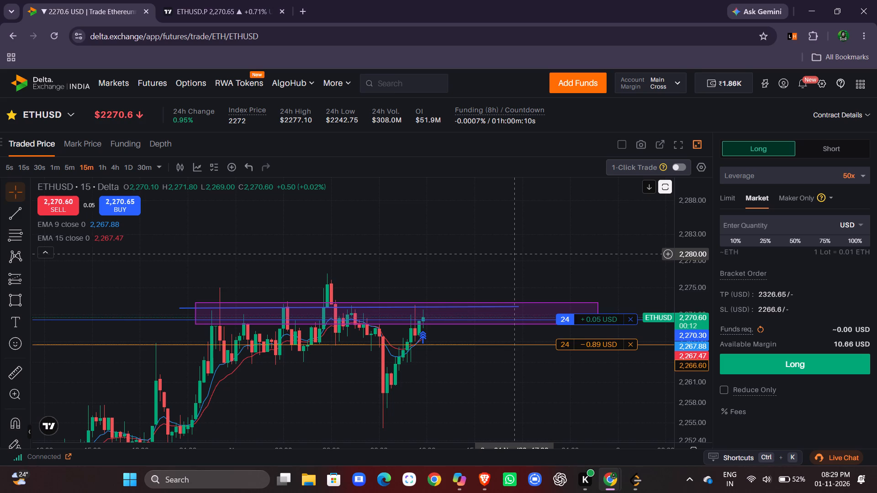
Check the closing-fee savings in the 30-minute scalping offer details for ETHUSD, and close them.
scroll(798, 399, down, 2)
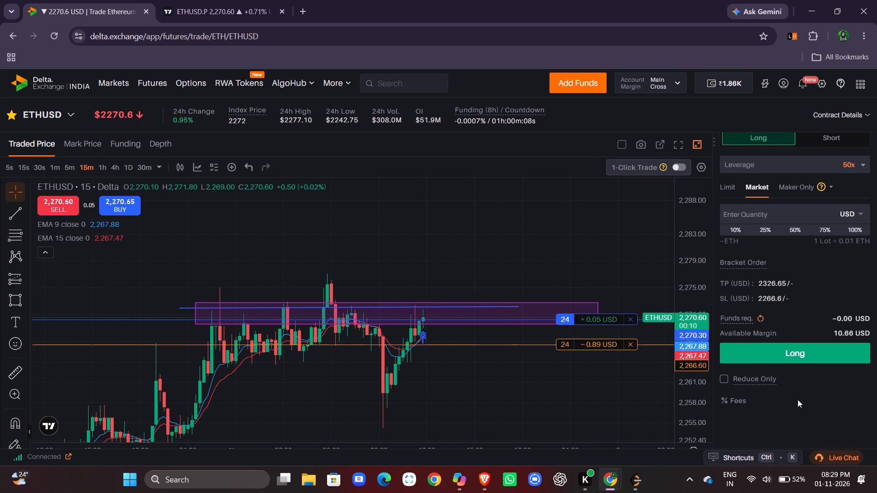
scroll(798, 399, down, 3)
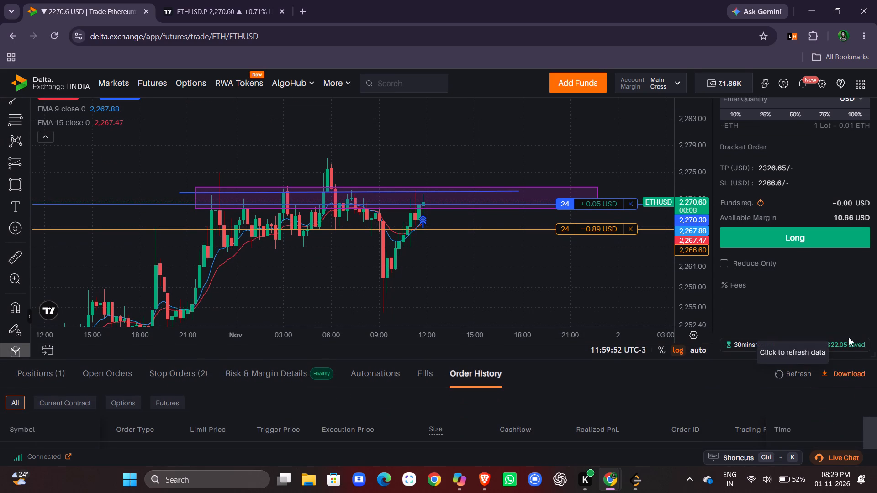
click(845, 346)
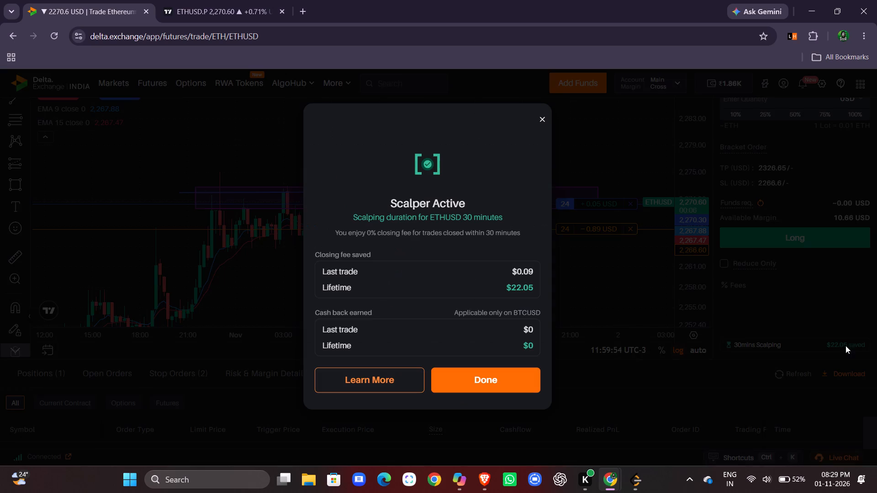
scroll(576, 345, down, 1)
scroll(502, 306, down, 1)
drag(348, 265, 532, 266)
click(542, 120)
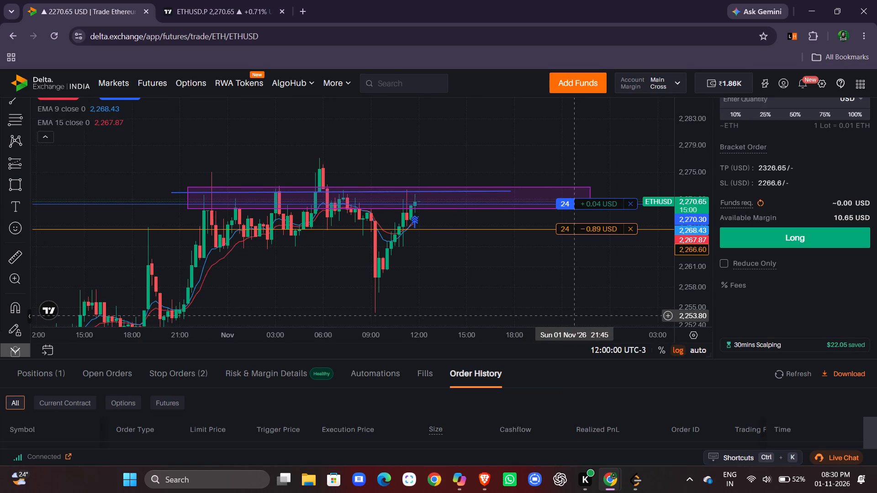
Monitor the latest 15-minute ETHUSD candles against the resistance zone, the long entry, and the stop-loss and take-profit levels.
drag(701, 223, 701, 203)
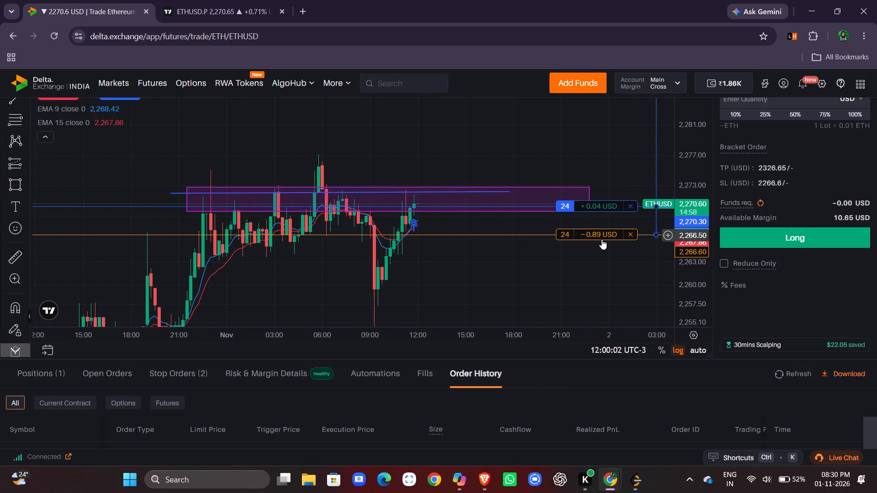
drag(583, 259, 587, 275)
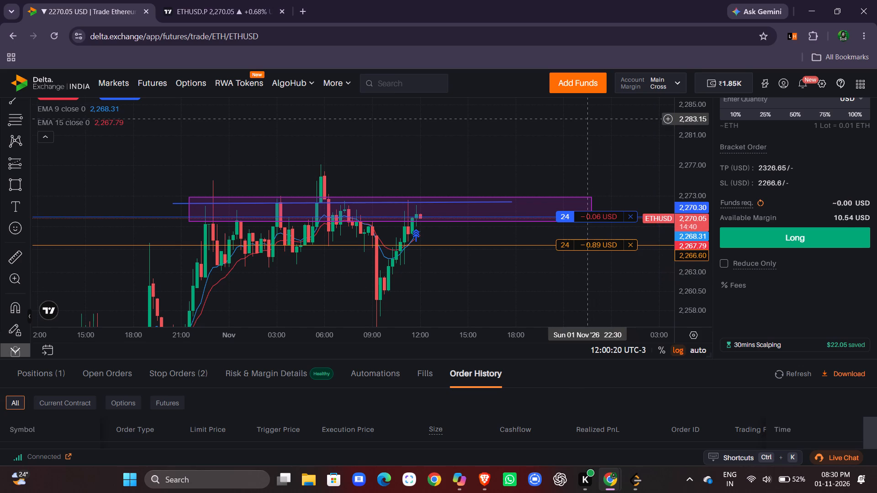
drag(545, 140, 546, 189)
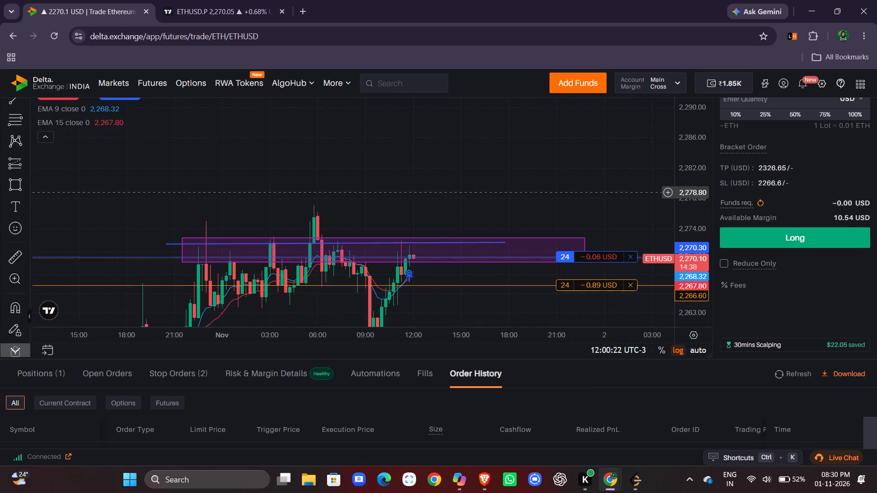
drag(546, 189, 541, 175)
drag(696, 132, 732, 347)
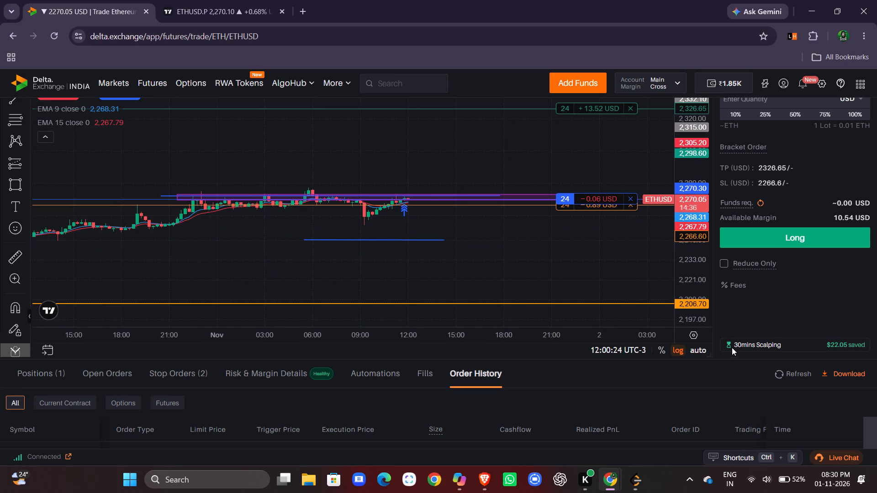
drag(732, 347, 732, 348)
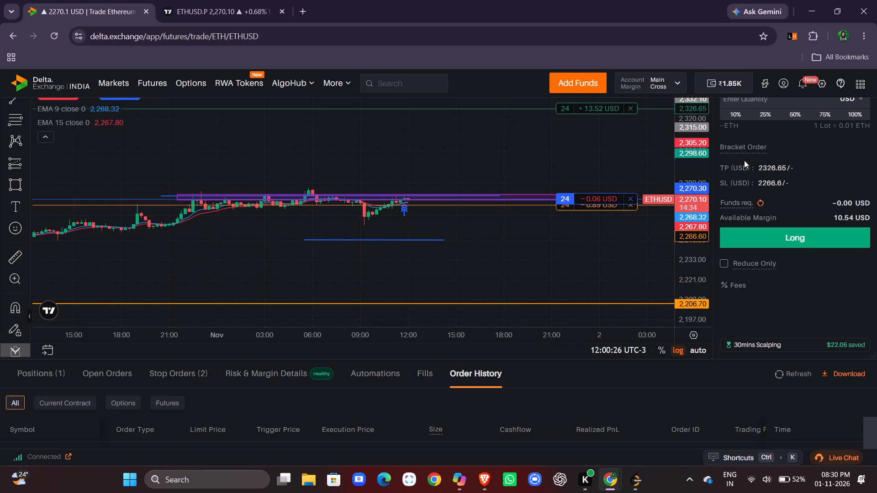
drag(697, 177, 677, 16)
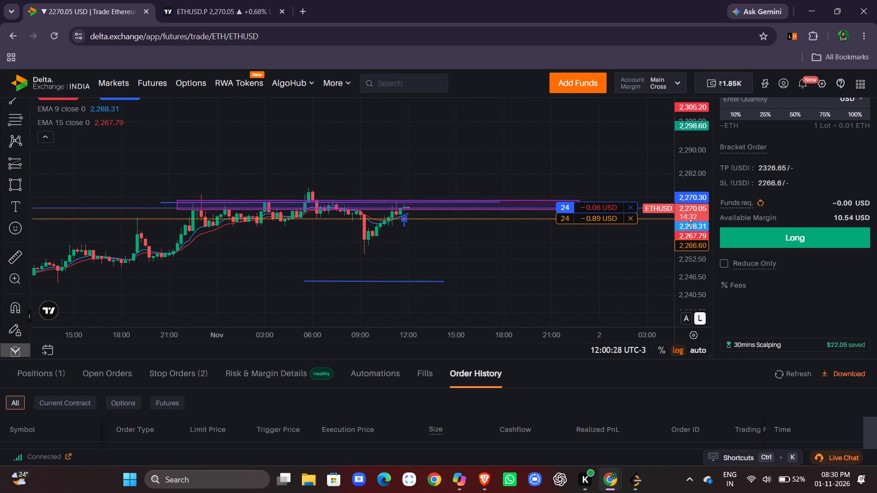
drag(691, 224, 682, 109)
drag(690, 230, 685, 183)
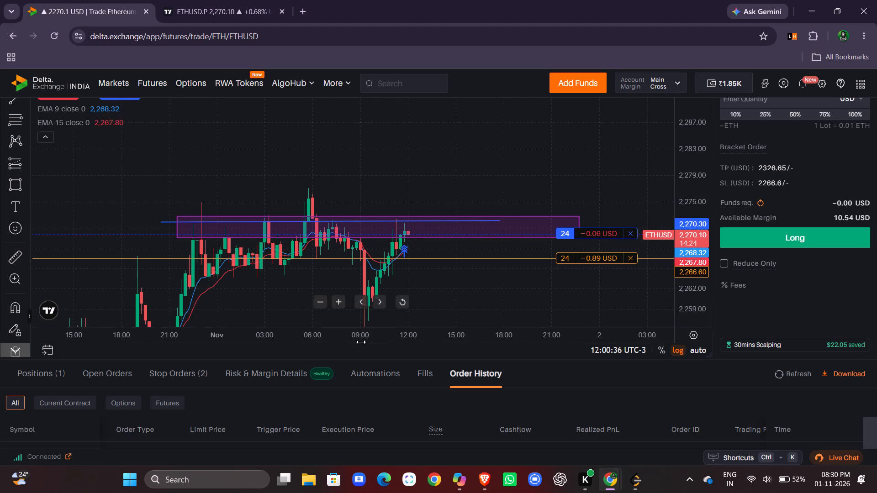
click(437, 267)
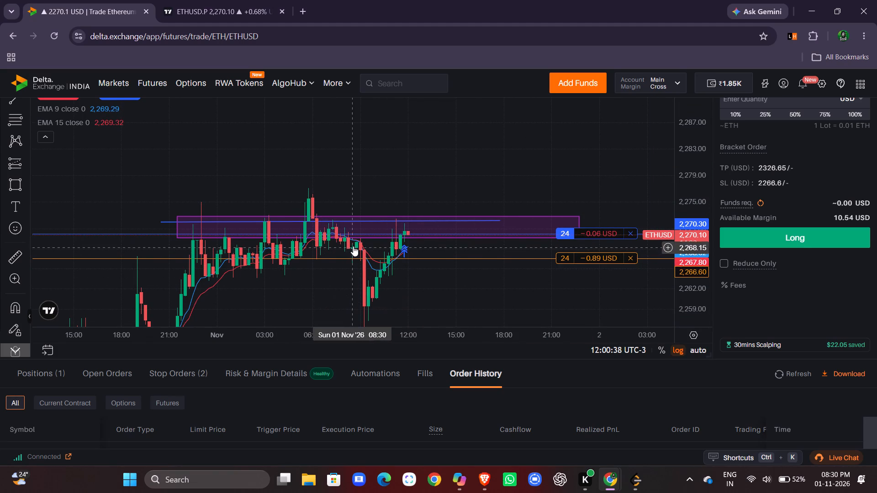
drag(407, 306, 397, 257)
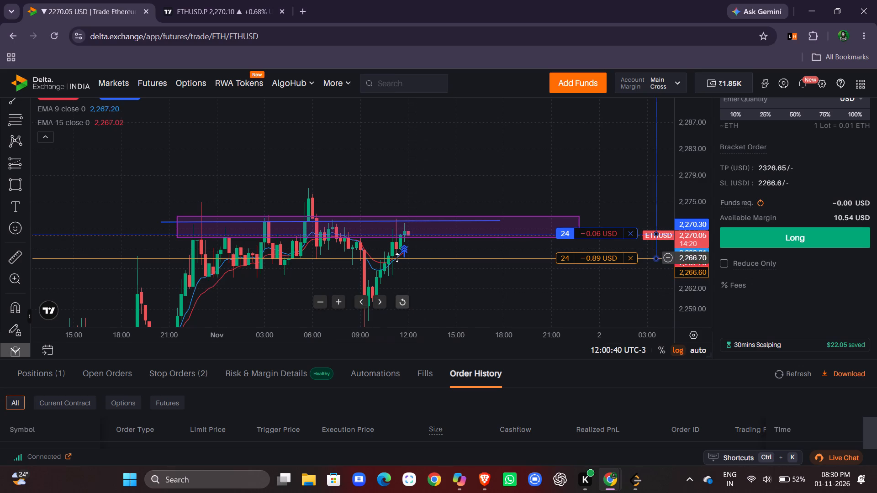
drag(397, 257, 406, 268)
scroll(406, 268, right, 1)
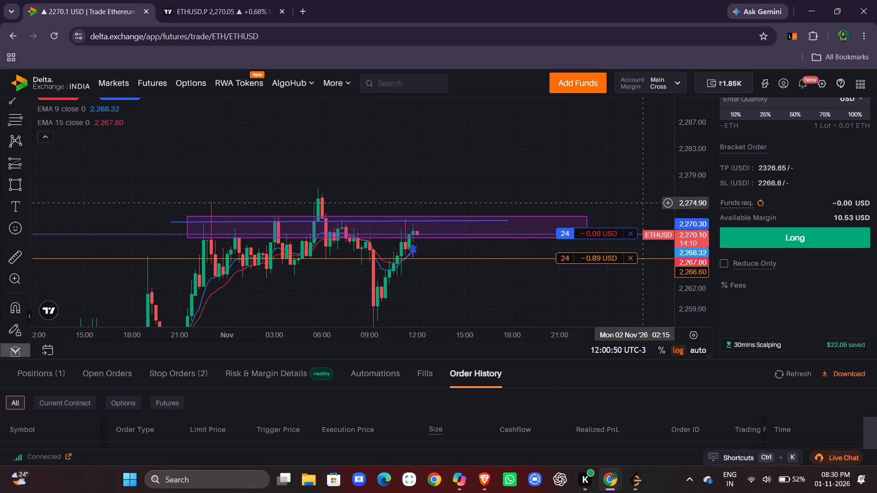
drag(680, 215, 682, 199)
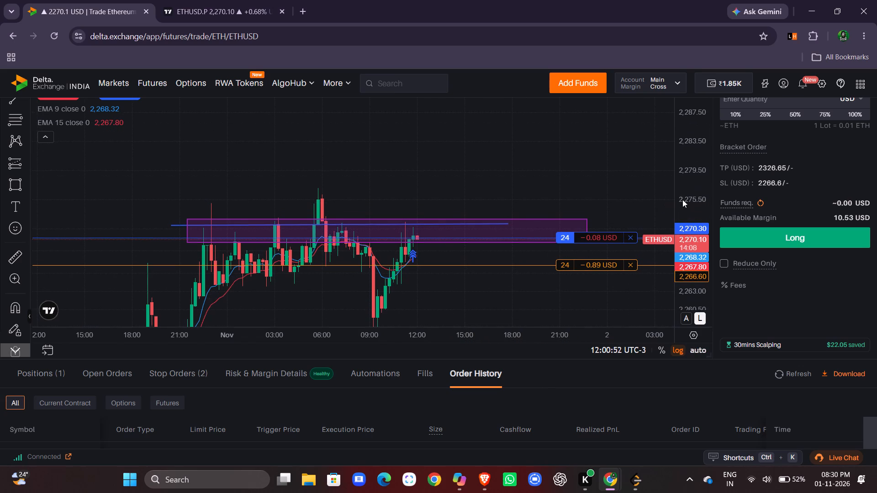
drag(648, 192, 589, 163)
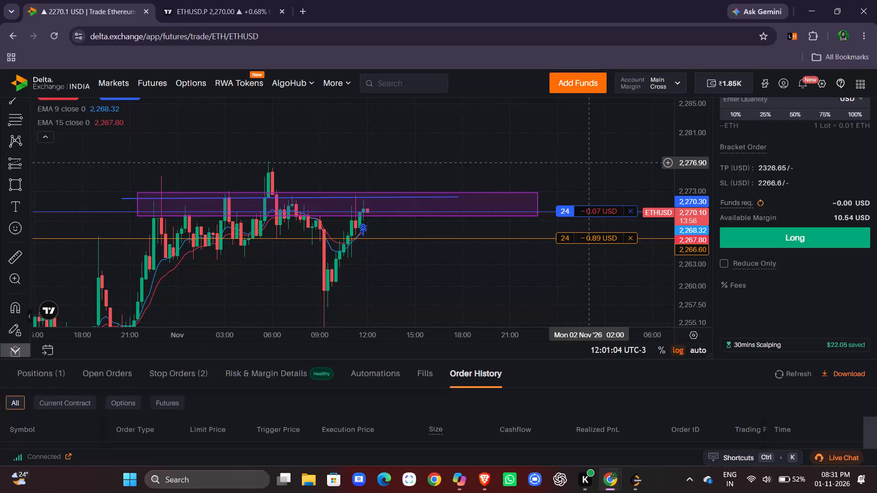
drag(688, 209, 688, 192)
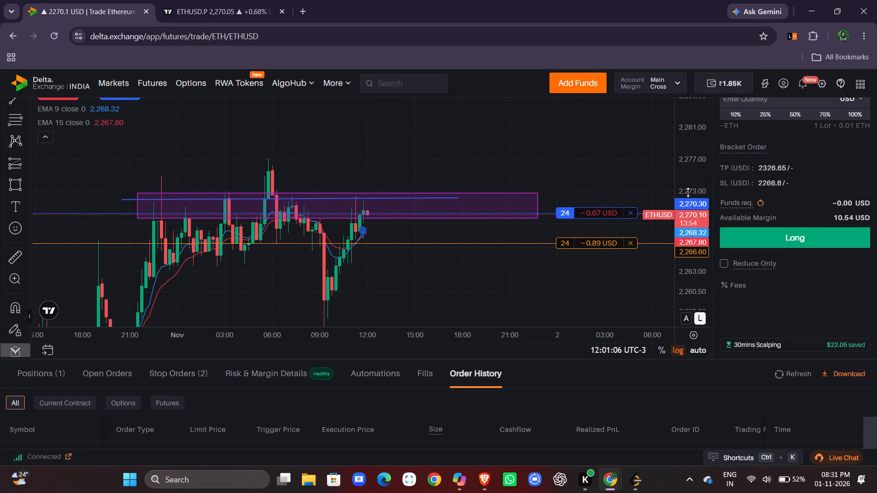
Examine how the latest ETHUSD 15-minute candles sit against the purple resistance zone, the EMAs, the long entry and the stop-loss line.
drag(640, 142, 618, 73)
click(479, 106)
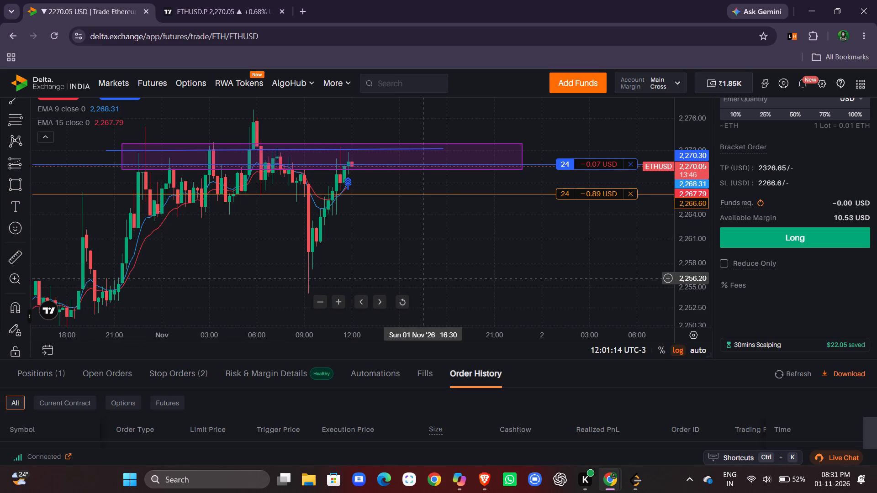
drag(450, 244, 476, 264)
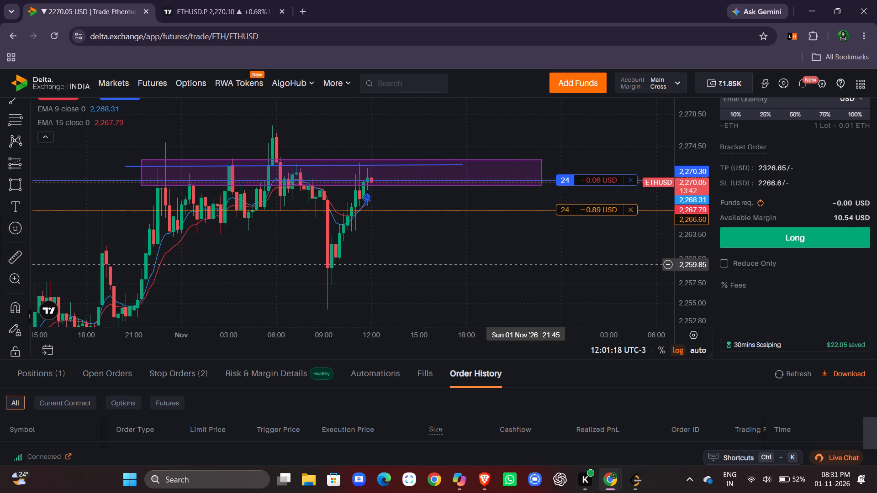
drag(546, 257, 550, 274)
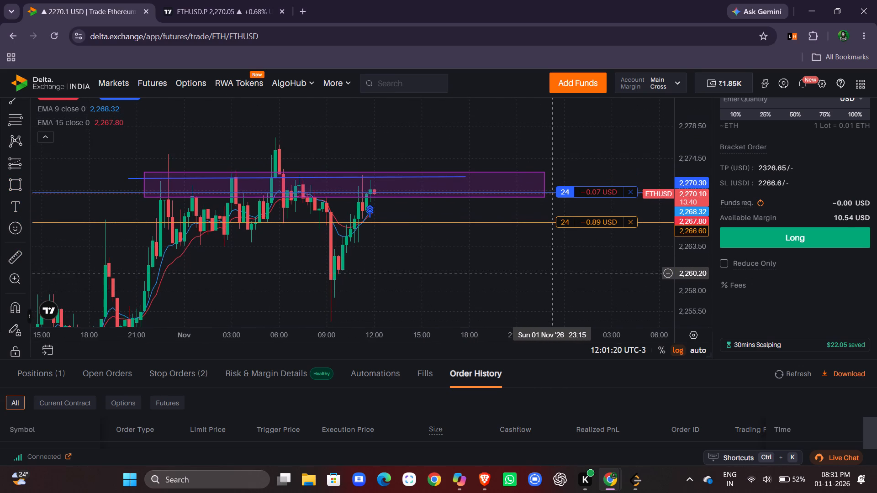
drag(551, 278, 563, 311)
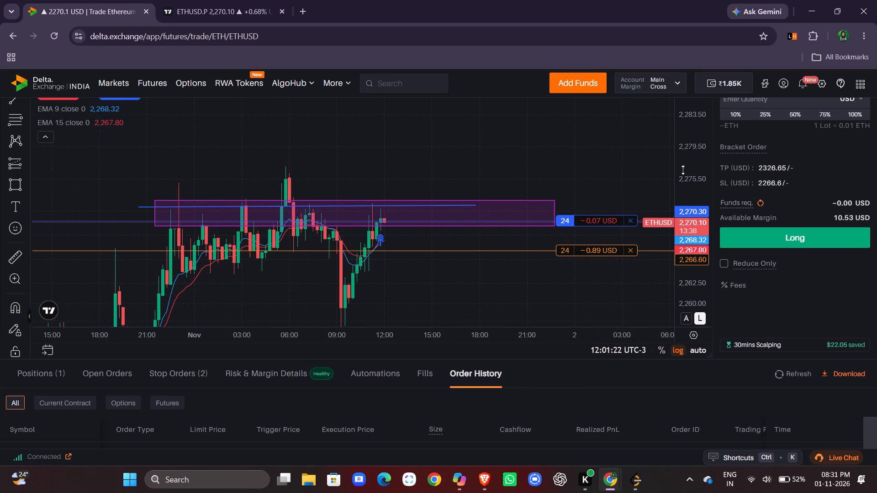
drag(683, 167, 693, 215)
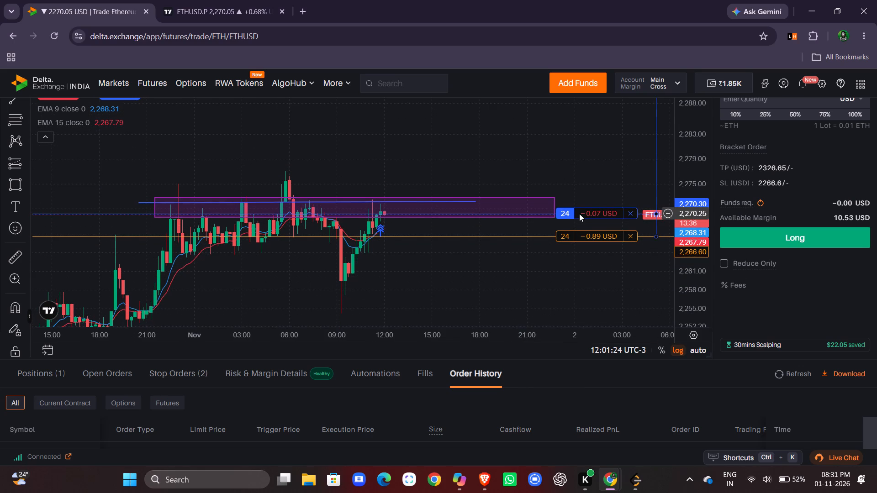
scroll(250, 126, right, 1)
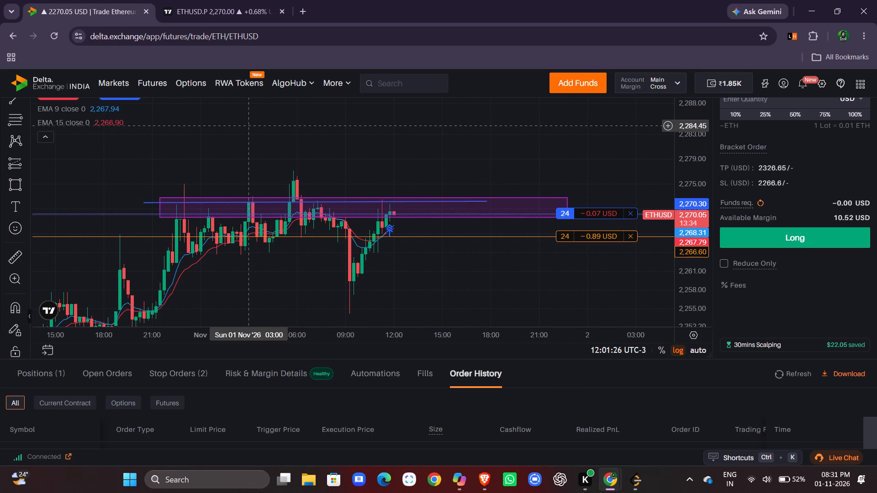